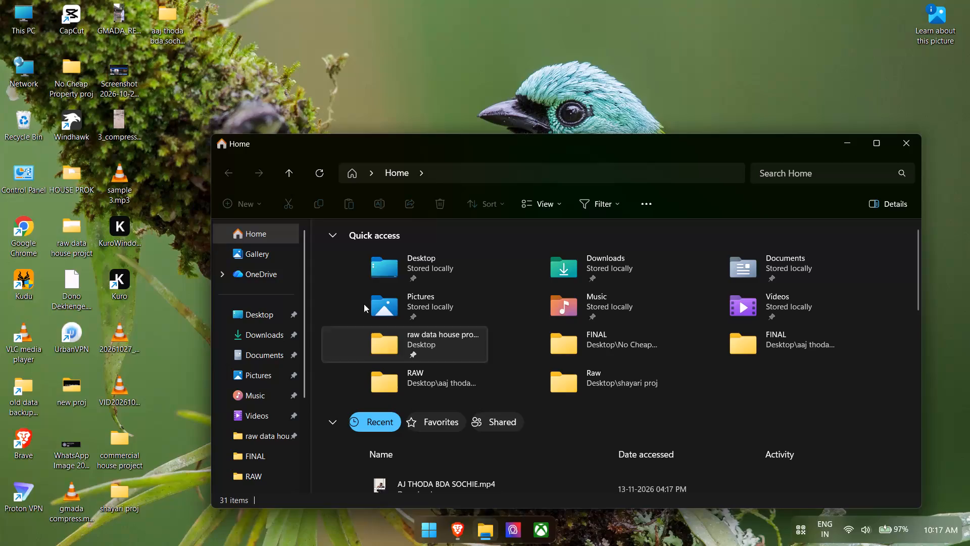
# Create a new folder on the Desktop named "property seller check kijie" and refresh the listing.
pyautogui.click(871, 152)
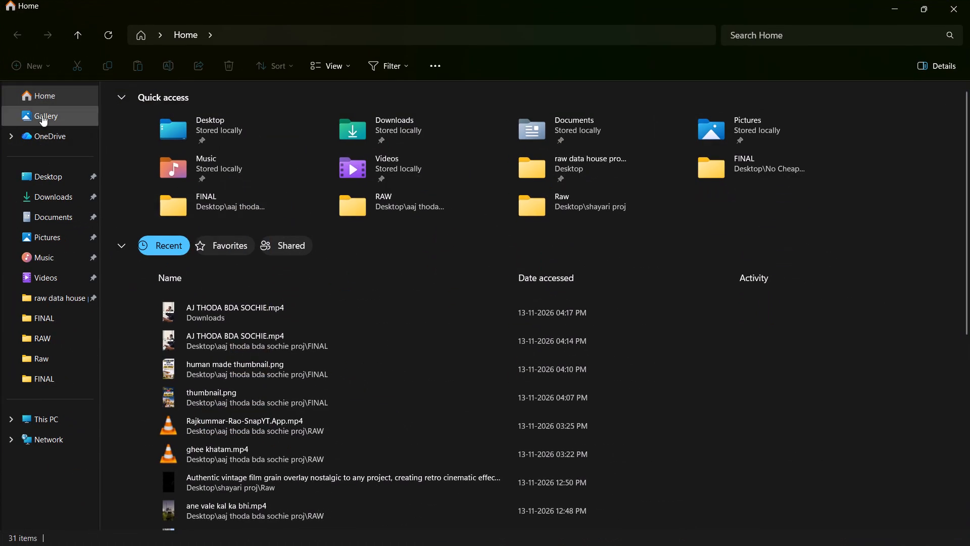
pyautogui.click(42, 167)
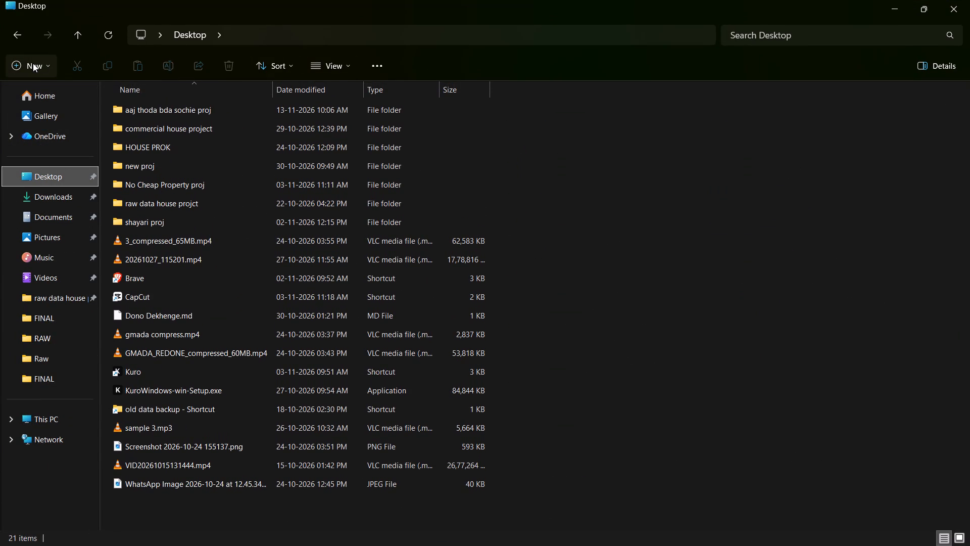
pyautogui.click(33, 63)
pyautogui.click(59, 100)
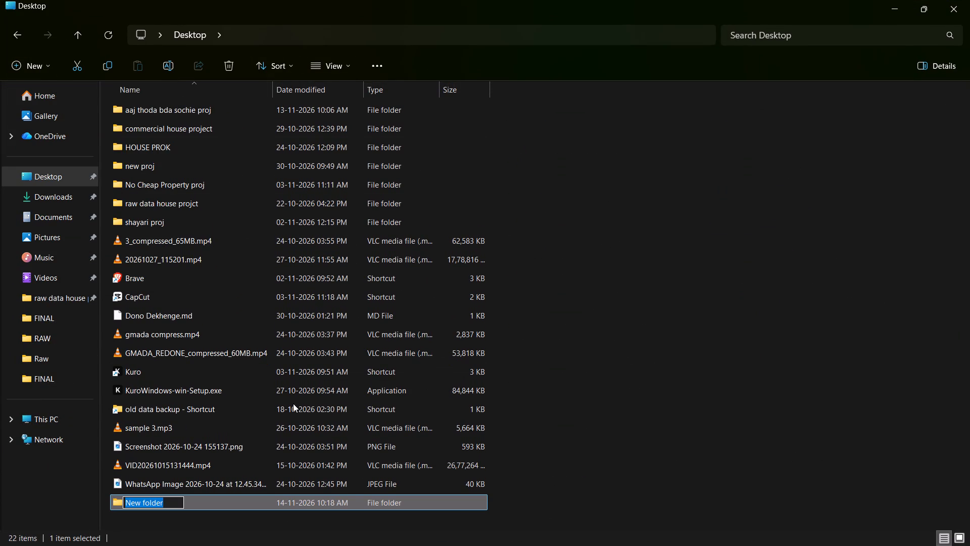
pyautogui.write('property seller check')
pyautogui.press('space')
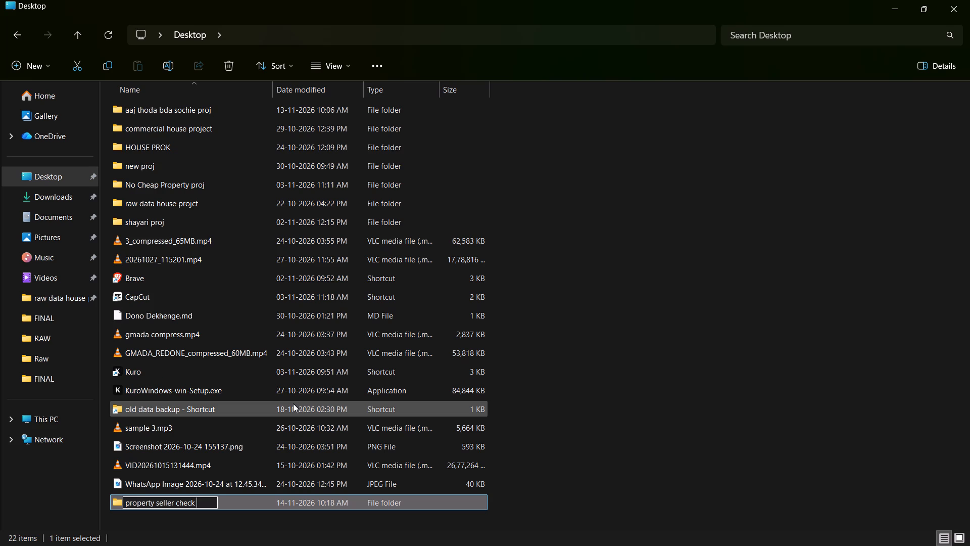
pyautogui.write('kijie')
pyautogui.press('Return')
pyautogui.click(109, 32)
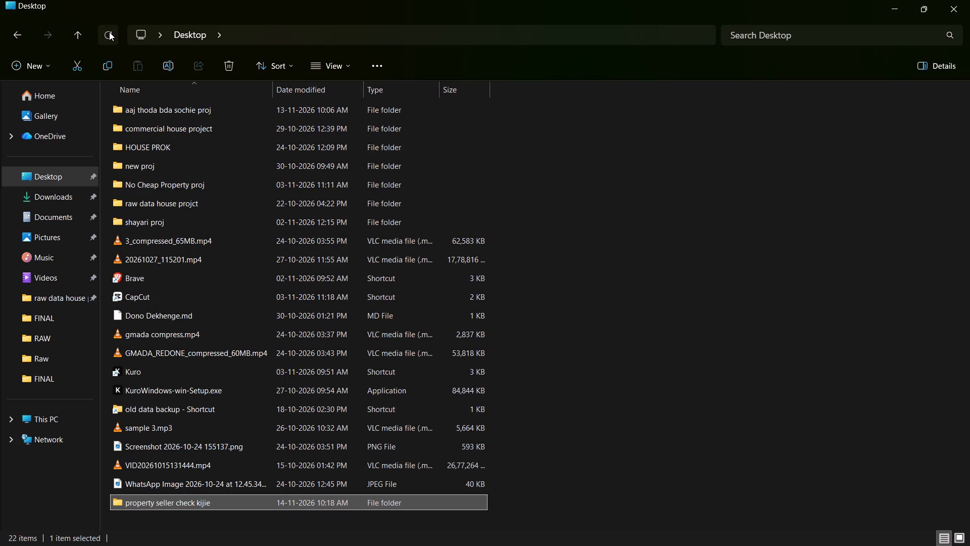
# Open the "property seller check kijie" folder and create a subfolder named RAW inside it.
pyautogui.doubleClick(220, 204)
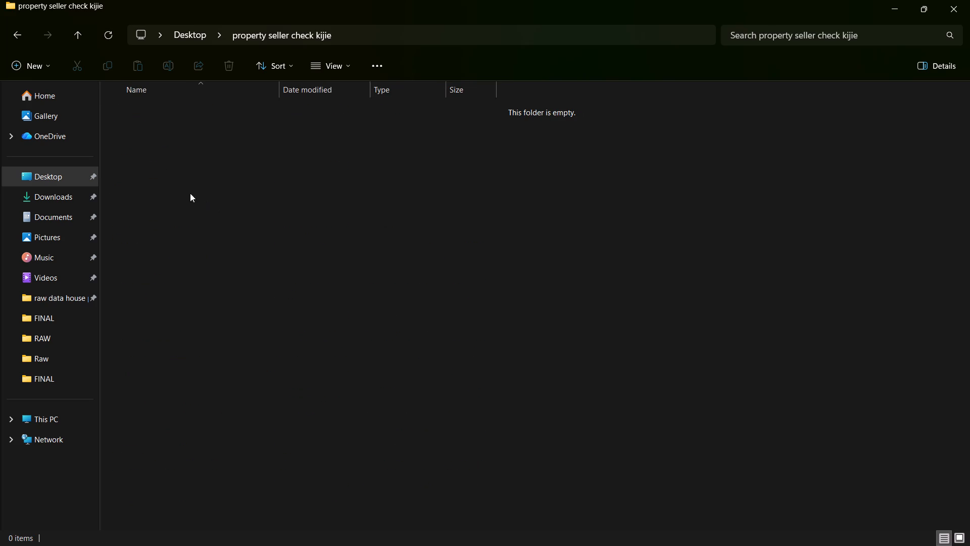
pyautogui.click(34, 62)
pyautogui.click(72, 96)
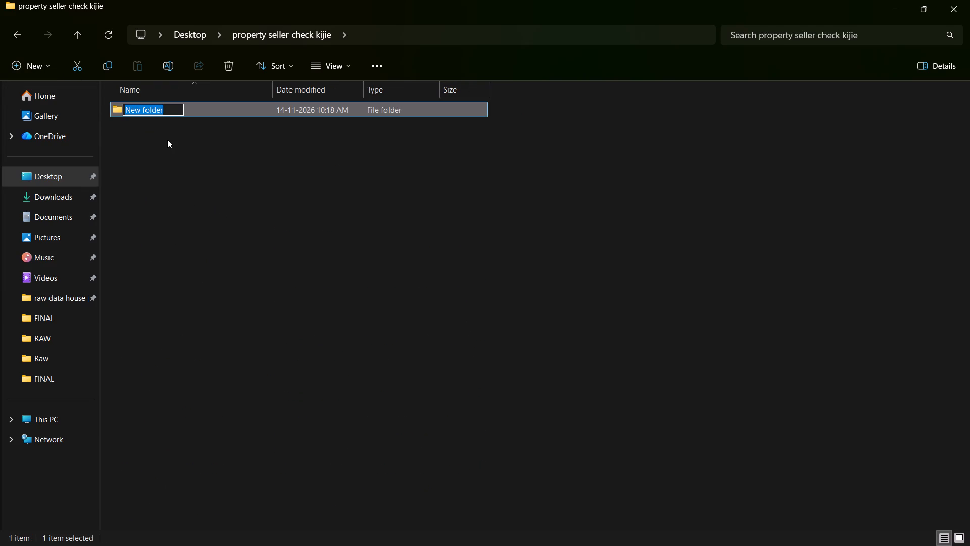
pyautogui.write('RAW')
pyautogui.press('Return')
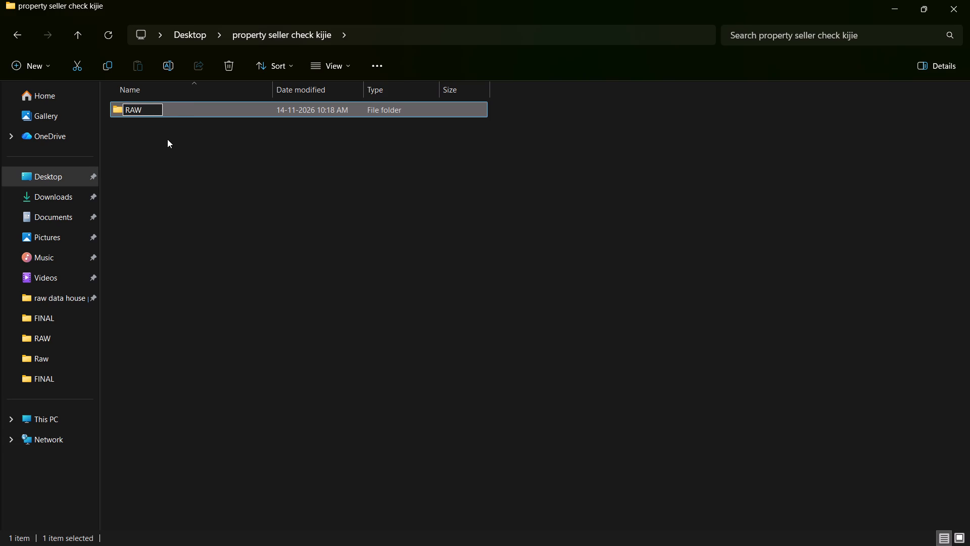
# Create a second subfolder named FINAL inside the "property seller check kijie" folder.
pyautogui.click(37, 65)
pyautogui.click(58, 96)
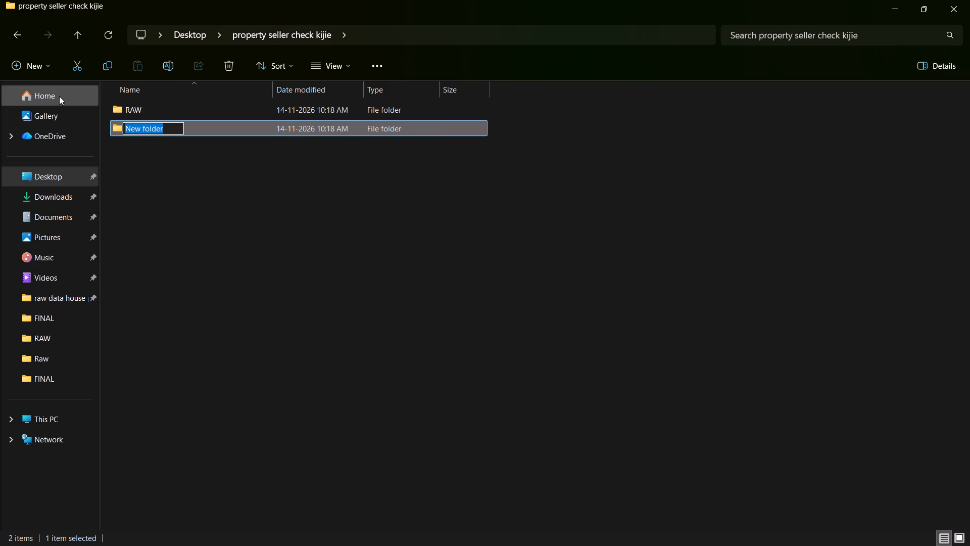
pyautogui.write('FIAN')
pyautogui.press('BackSpace')
pyautogui.press('BackSpace')
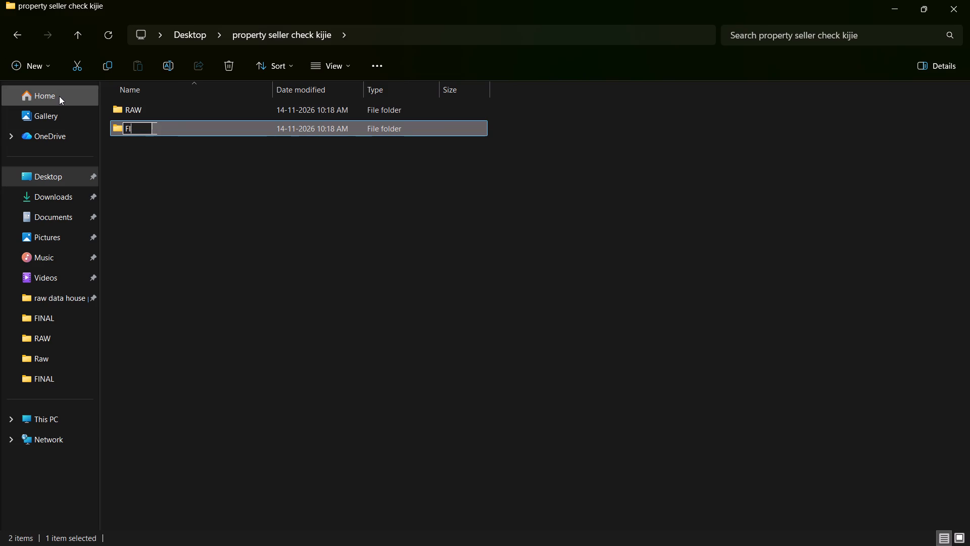
pyautogui.write('NAL')
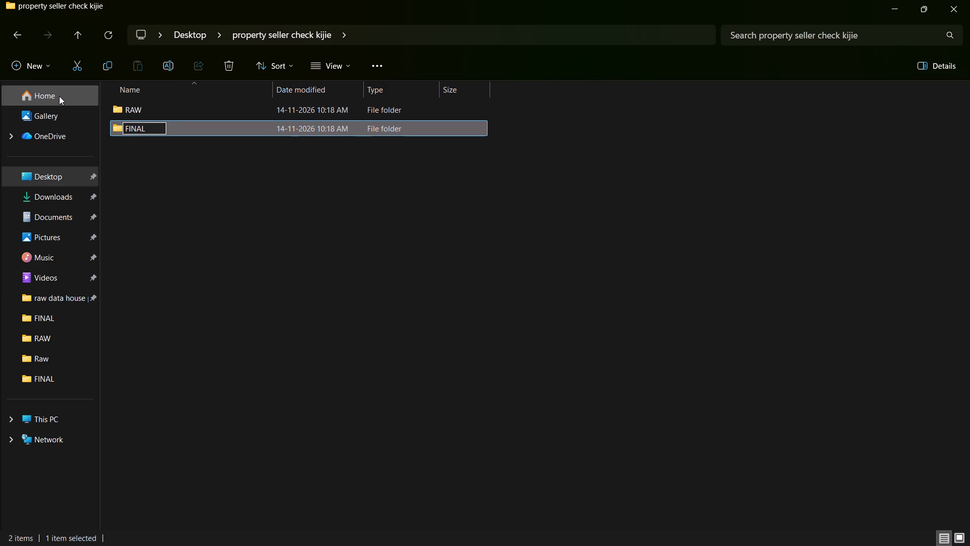
pyautogui.press('Return')
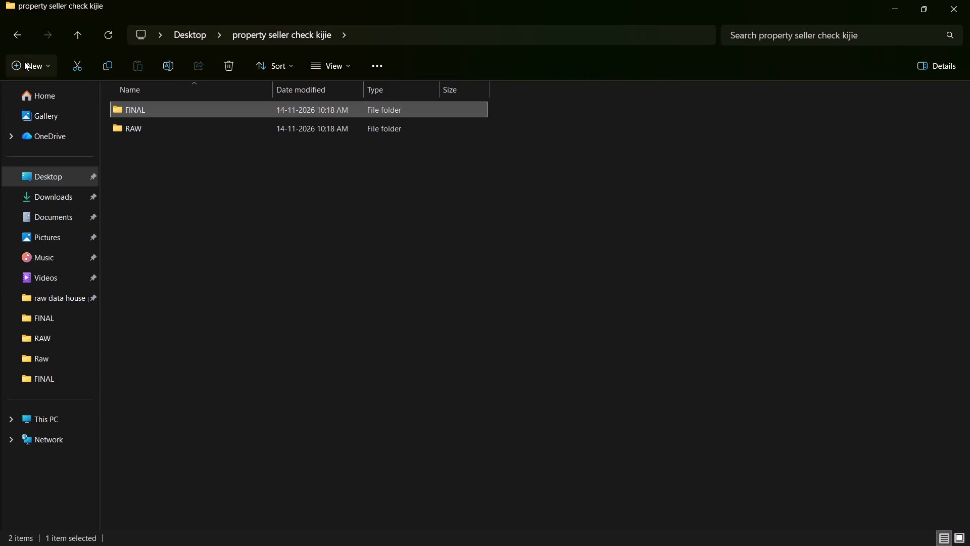
# Create a third subfolder named AUDIO inside the "property seller check kijie" folder.
pyautogui.click(24, 62)
pyautogui.click(52, 101)
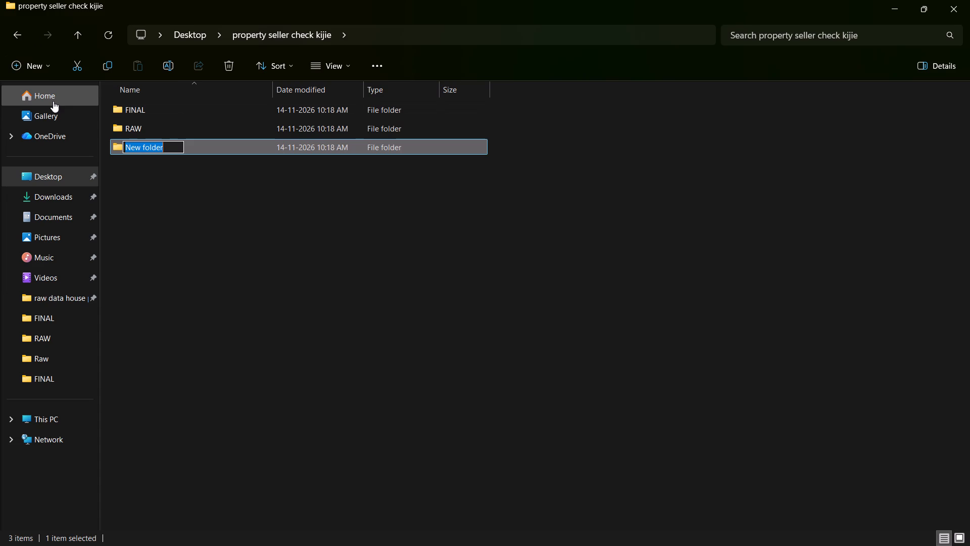
pyautogui.write('AUDIO')
pyautogui.press('Return')
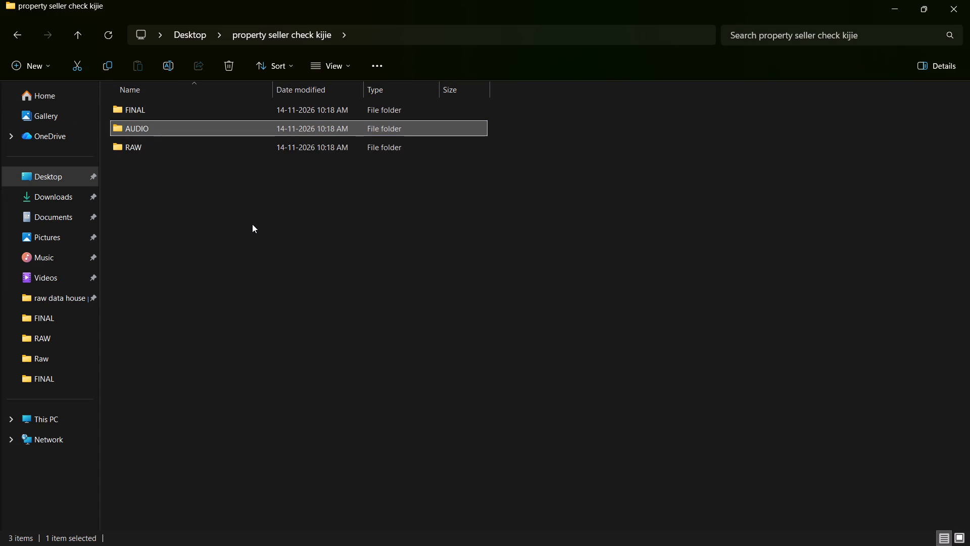
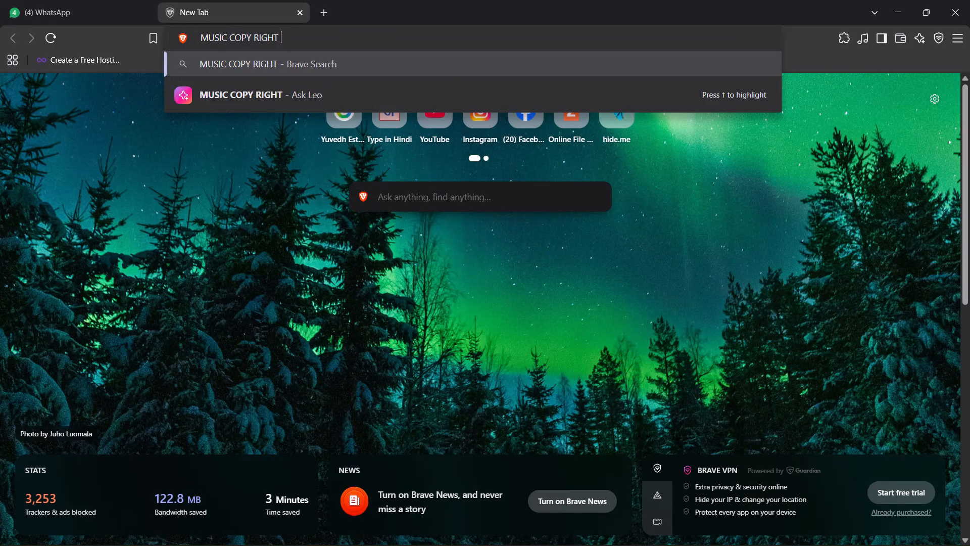
# Search the web for "MUSIC COPY RIGHT CHECK" and use the corrected spelling "music copyright check".
pyautogui.write('CHECK')
pyautogui.press('space')
pyautogui.press('Return')
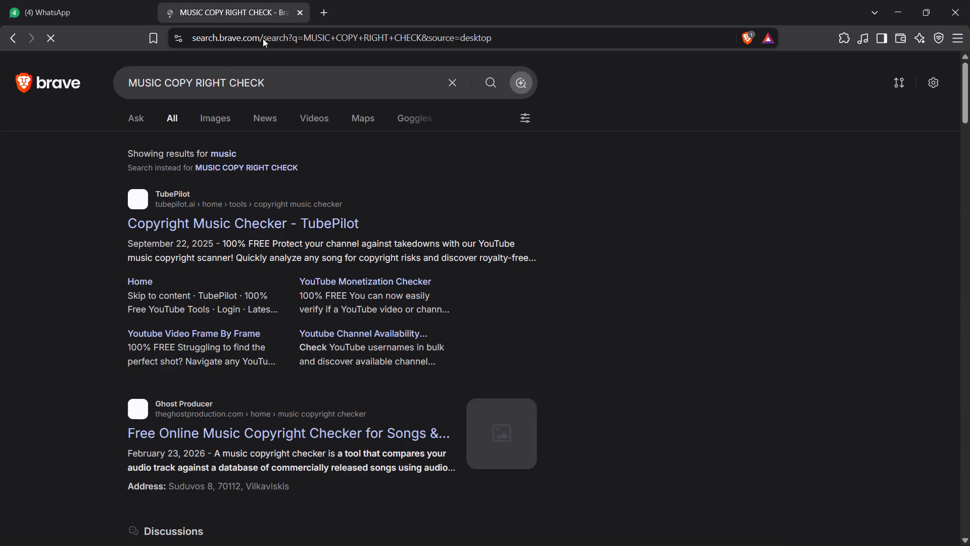
pyautogui.click(237, 153)
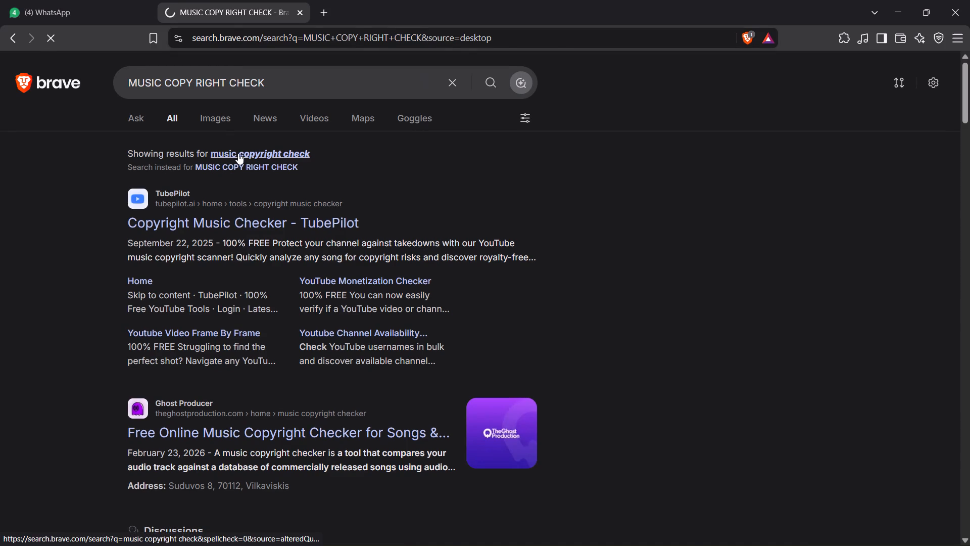
# Look over TubePilot's Copyright Music Checker page, dismiss its announcement popup and return to the search results.
pyautogui.click(280, 185)
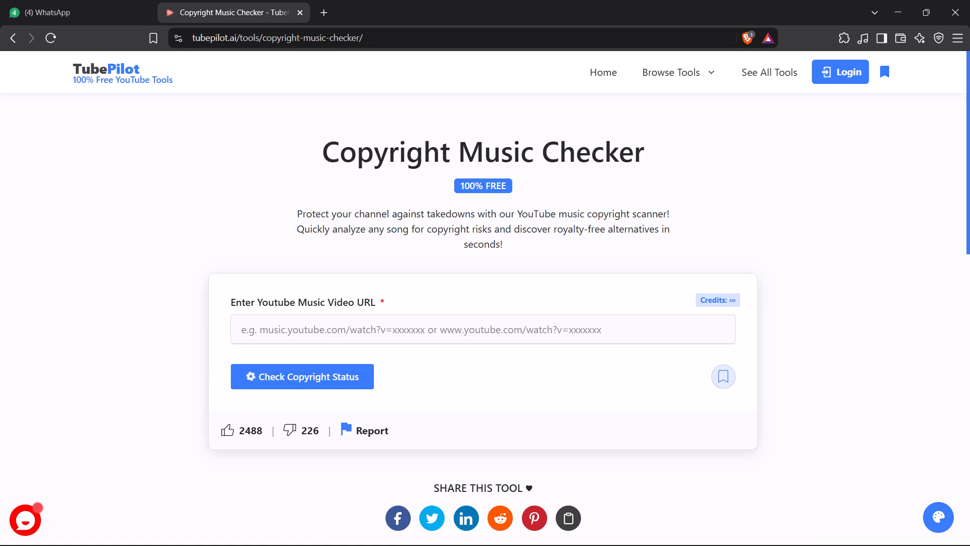
pyautogui.scroll(-2, 487, 206)
pyautogui.scroll(5, 473, 211)
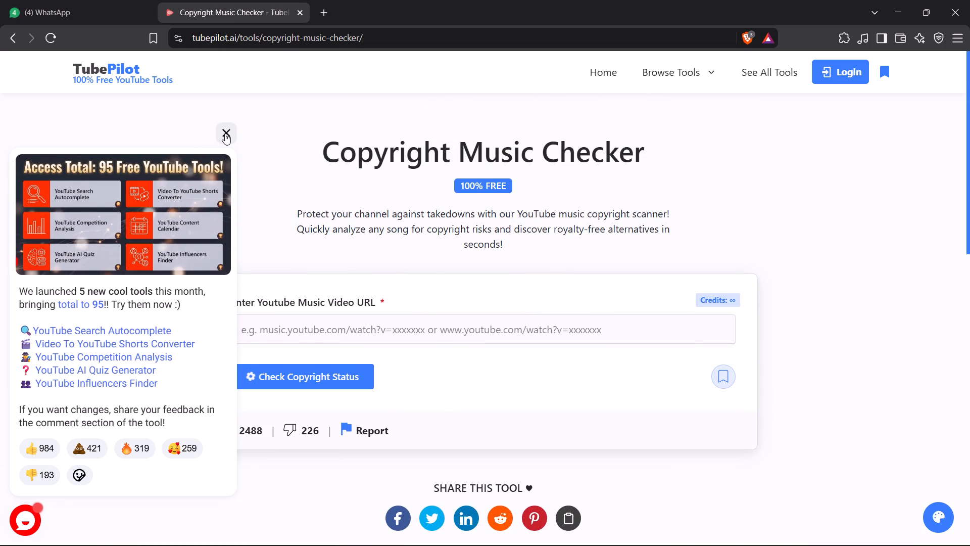
pyautogui.click(224, 133)
pyautogui.click(11, 41)
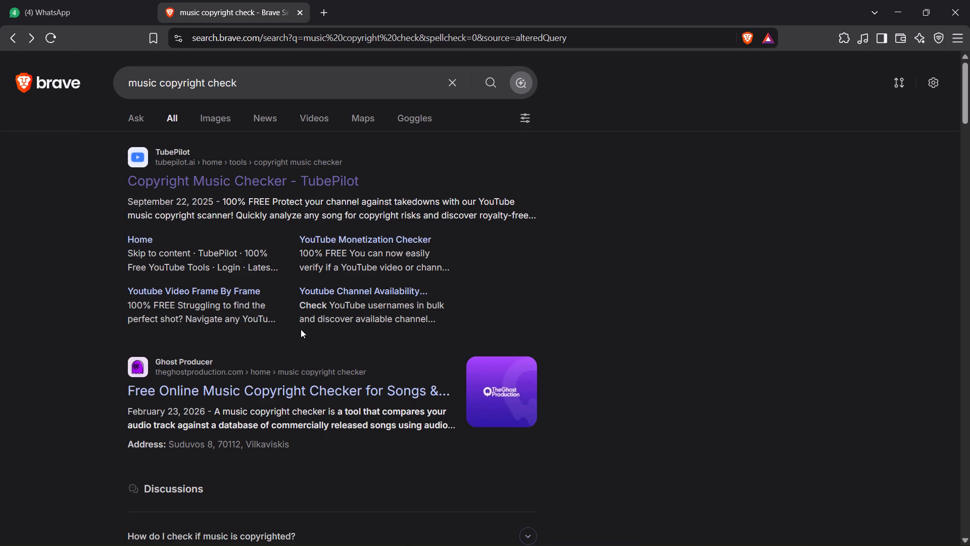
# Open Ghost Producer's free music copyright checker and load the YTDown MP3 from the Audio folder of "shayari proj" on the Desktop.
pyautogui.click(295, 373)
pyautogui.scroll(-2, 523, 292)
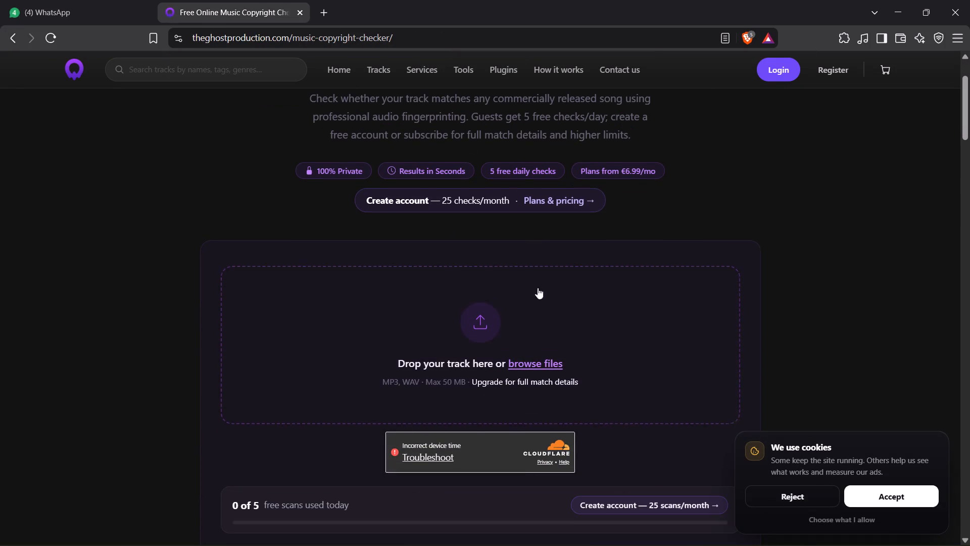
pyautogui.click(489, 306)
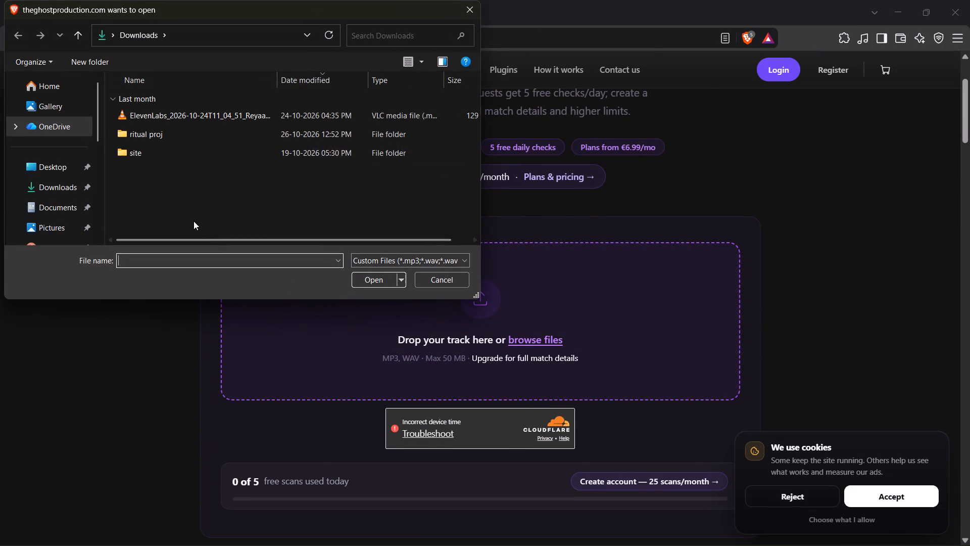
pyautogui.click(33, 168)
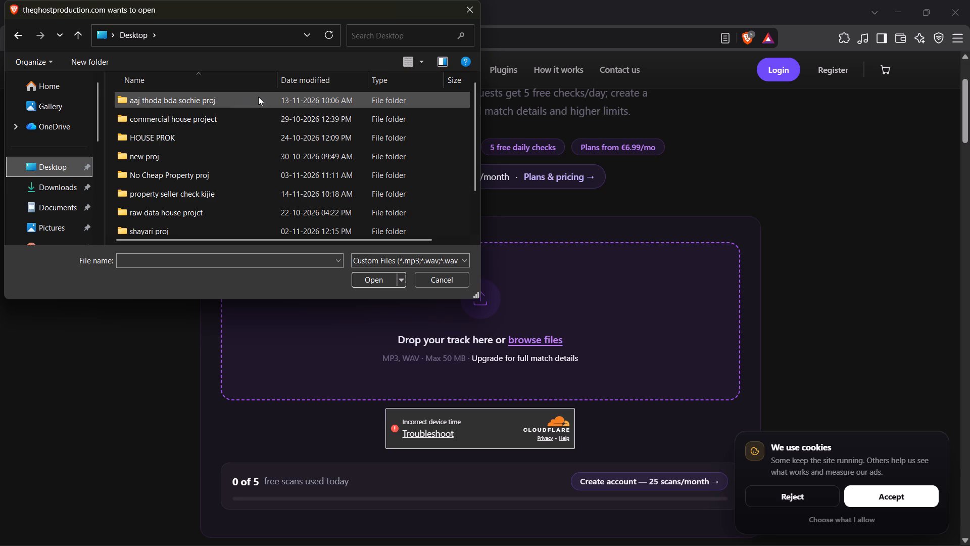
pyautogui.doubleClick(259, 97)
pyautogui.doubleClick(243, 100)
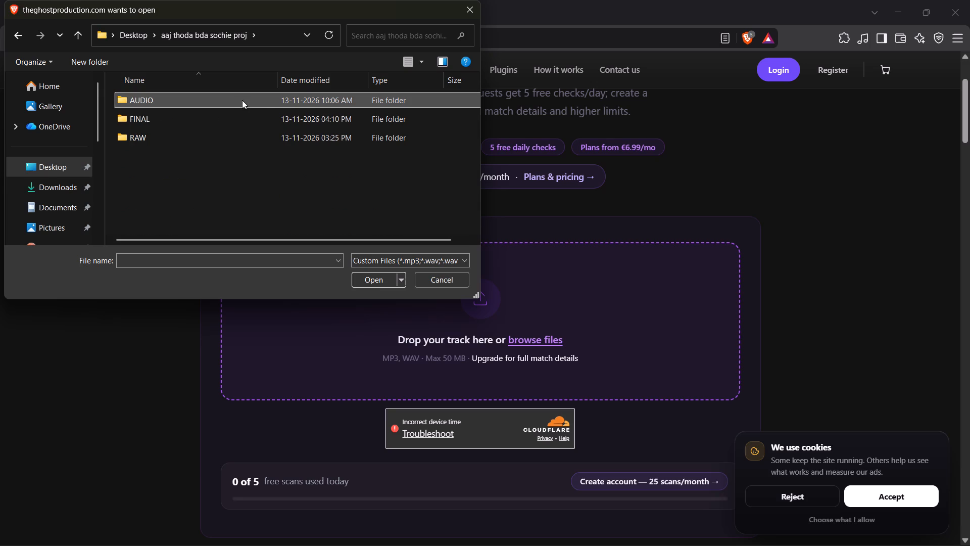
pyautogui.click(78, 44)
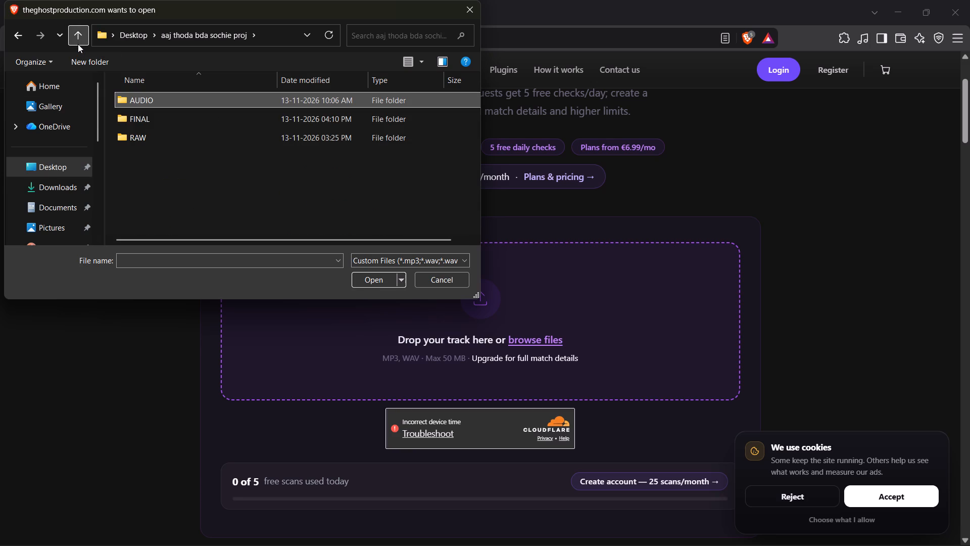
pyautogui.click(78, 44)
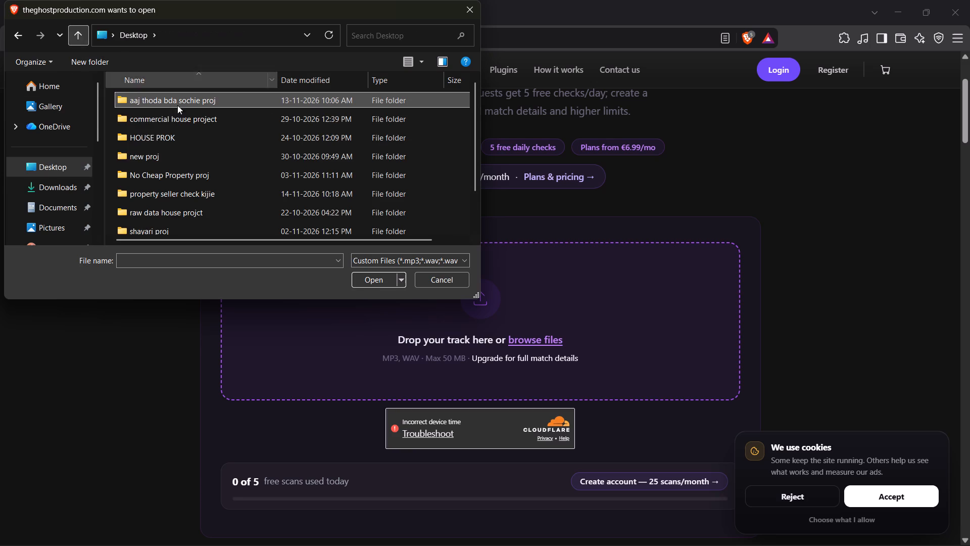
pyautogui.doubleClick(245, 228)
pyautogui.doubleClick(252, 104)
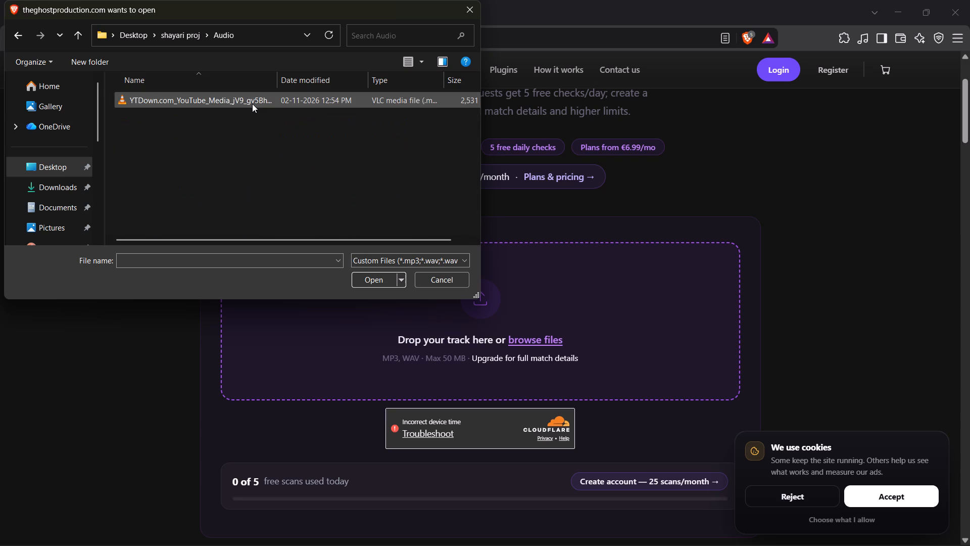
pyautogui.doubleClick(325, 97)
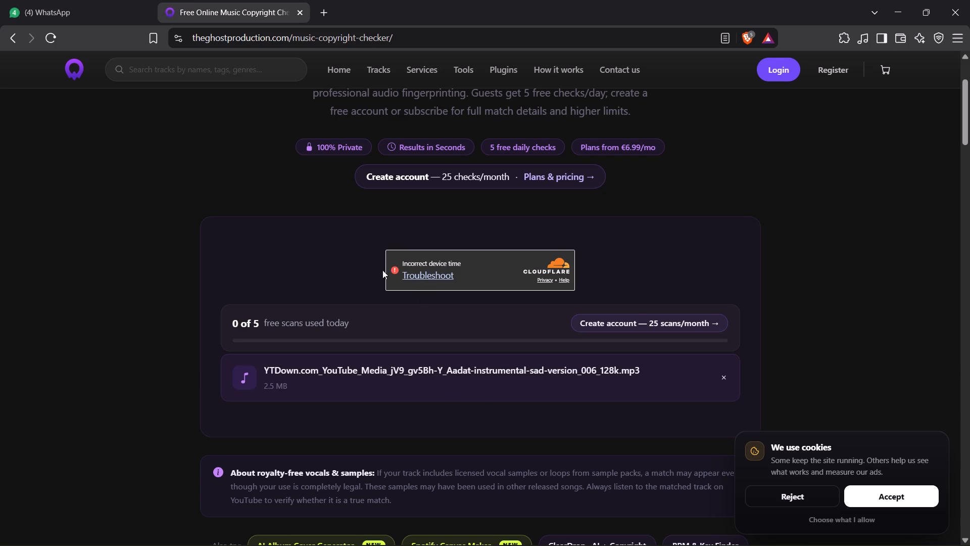
# Read the Cloudflare troubleshooting guidance for the device time error, close it and return to the search results.
pyautogui.click(367, 272)
pyautogui.click(437, 285)
pyautogui.click(431, 278)
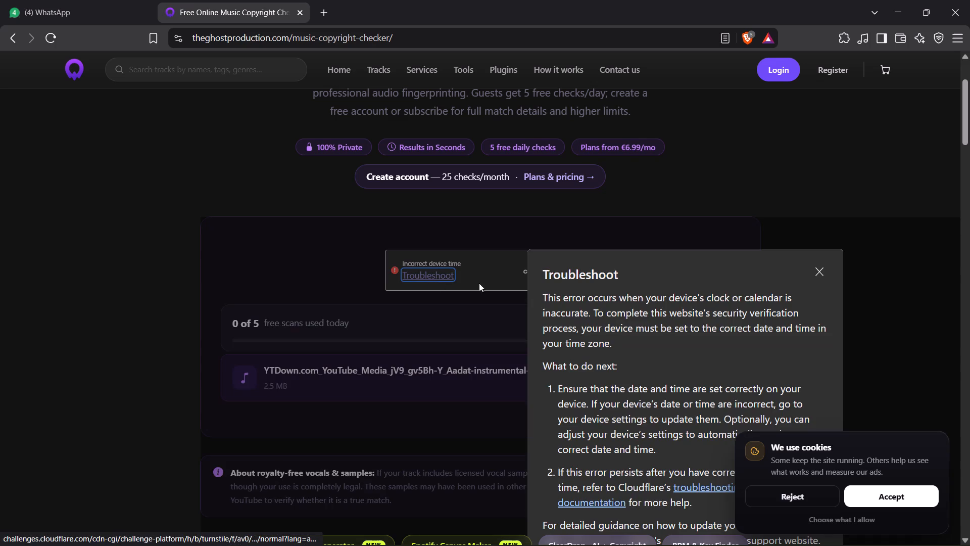
pyautogui.scroll(-8, 676, 304)
pyautogui.scroll(2, 678, 327)
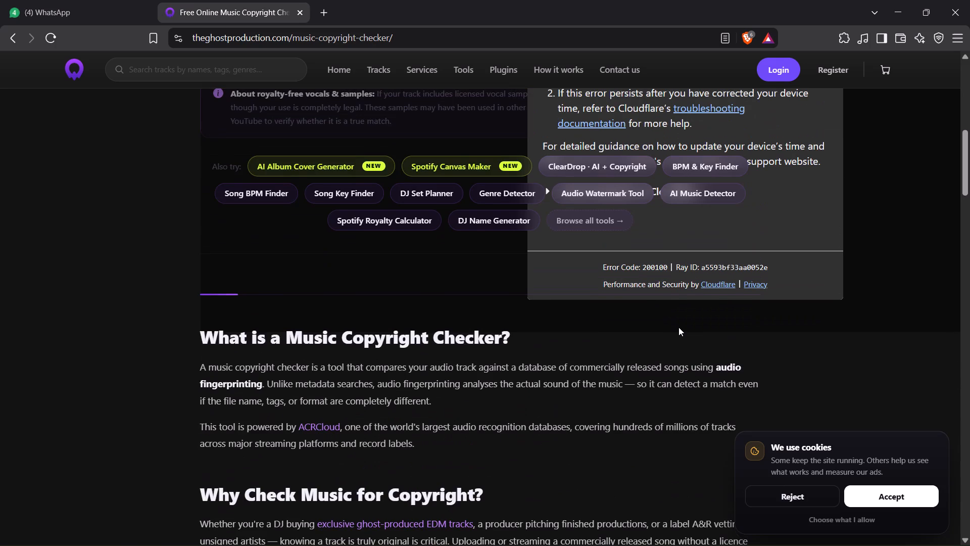
pyautogui.scroll(5, 678, 327)
pyautogui.click(821, 209)
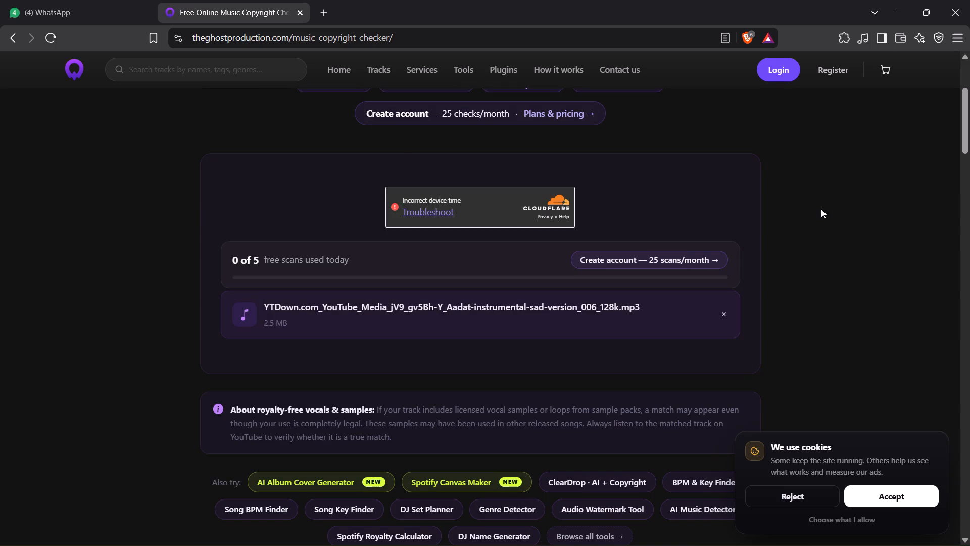
pyautogui.click(7, 42)
pyautogui.click(15, 40)
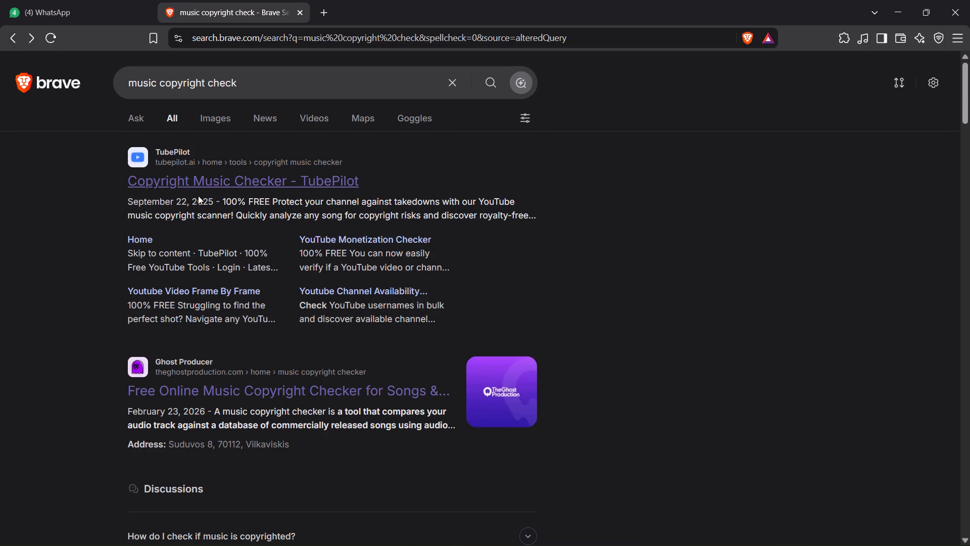
# Reopen TubePilot's Copyright Music Checker and activate its YouTube music video URL entry.
pyautogui.click(193, 183)
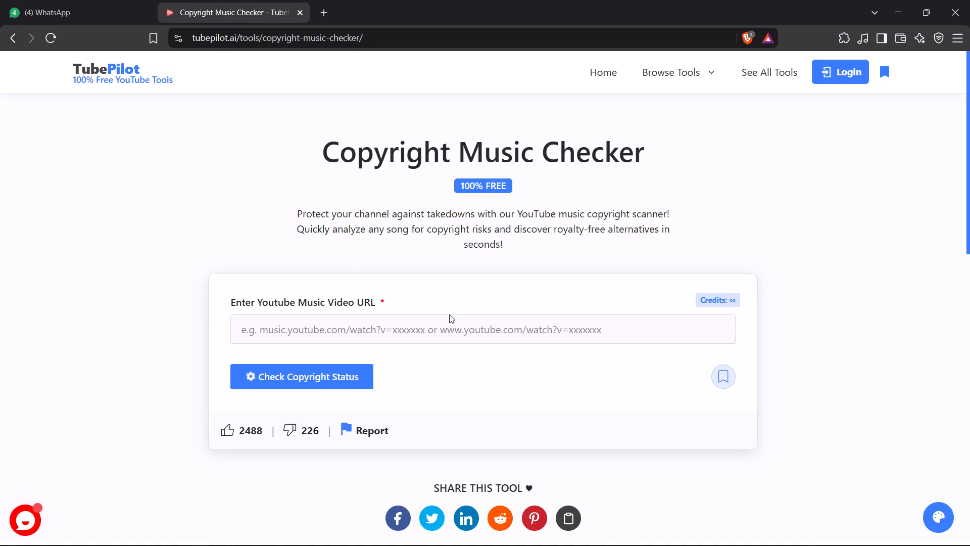
pyautogui.click(492, 333)
# Open YouTube in a new tab and search it for "calming instrumental music".
pyautogui.click(317, 12)
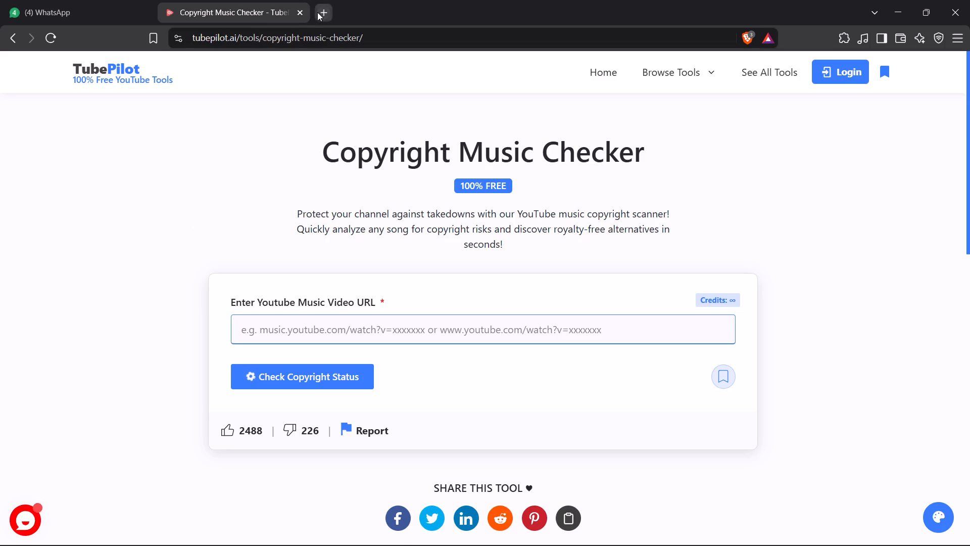
pyautogui.click(310, 31)
pyautogui.click(434, 125)
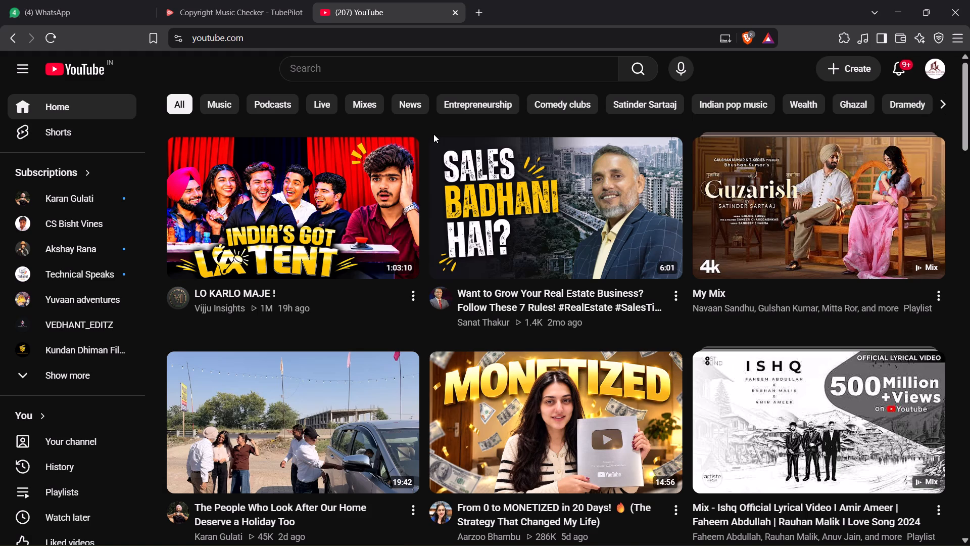
pyautogui.click(467, 77)
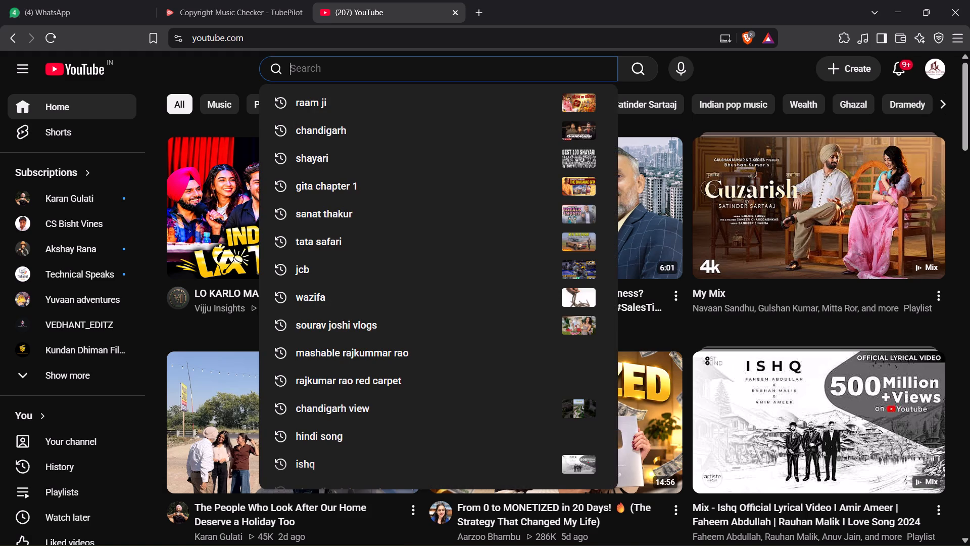
pyautogui.write('CALMING INSTUMEN')
pyautogui.press('Down')
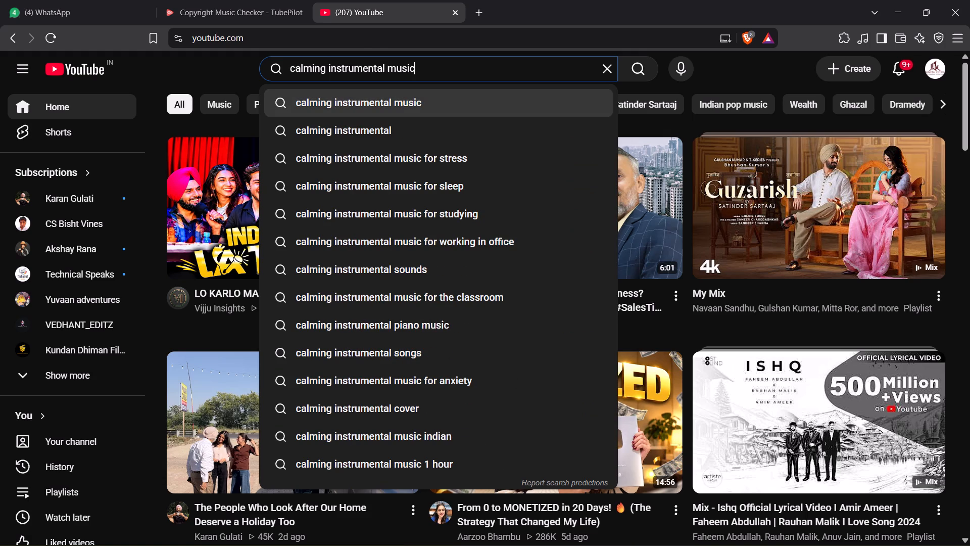
pyautogui.press('Return')
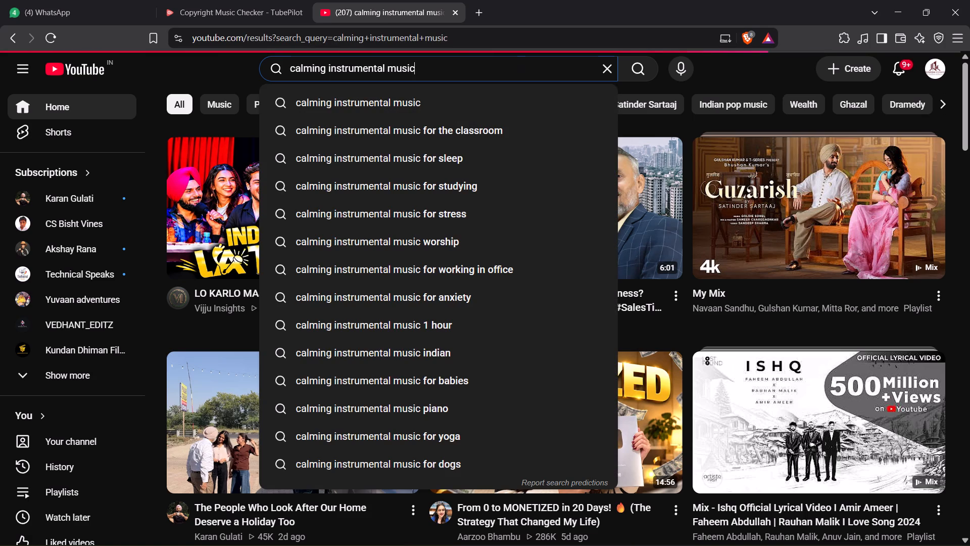
# Browse the calming instrumental music results and preview the Heart Touching Flute Melody Short with sound.
pyautogui.scroll(-10, 521, 156)
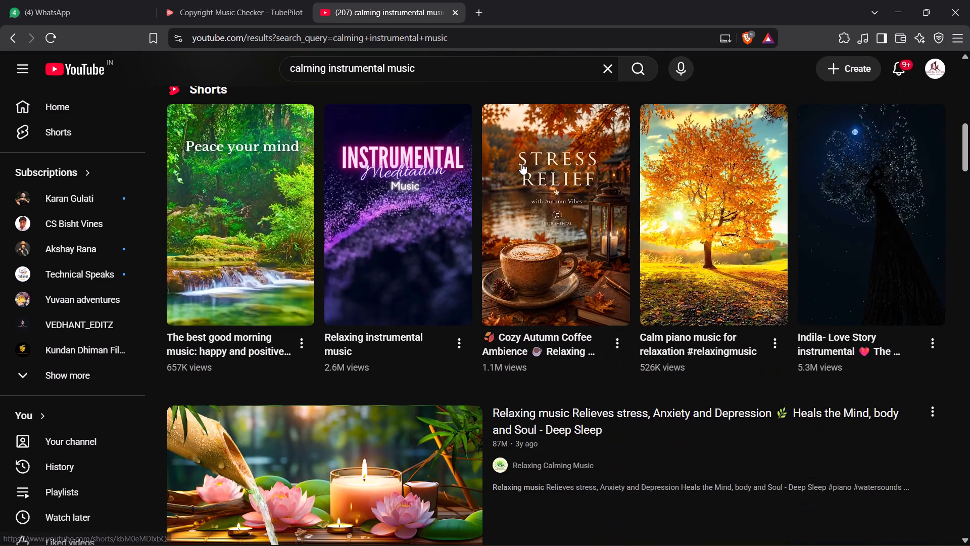
pyautogui.scroll(-11, 521, 163)
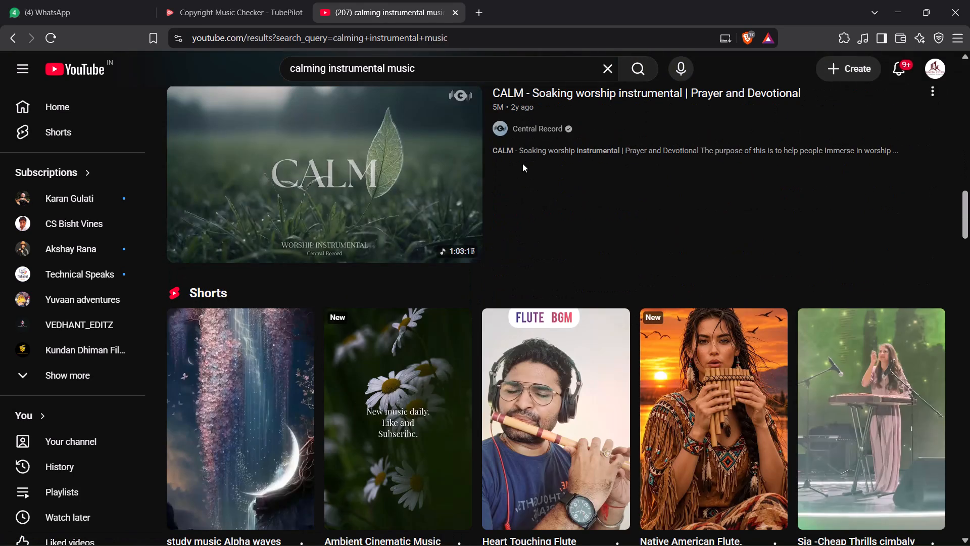
pyautogui.scroll(-4, 522, 163)
pyautogui.scroll(1, 522, 163)
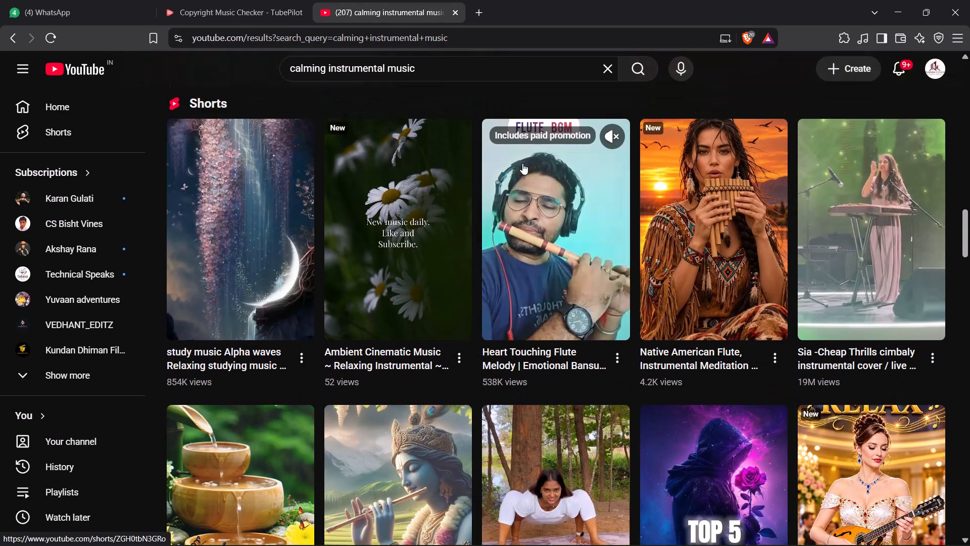
pyautogui.click(608, 136)
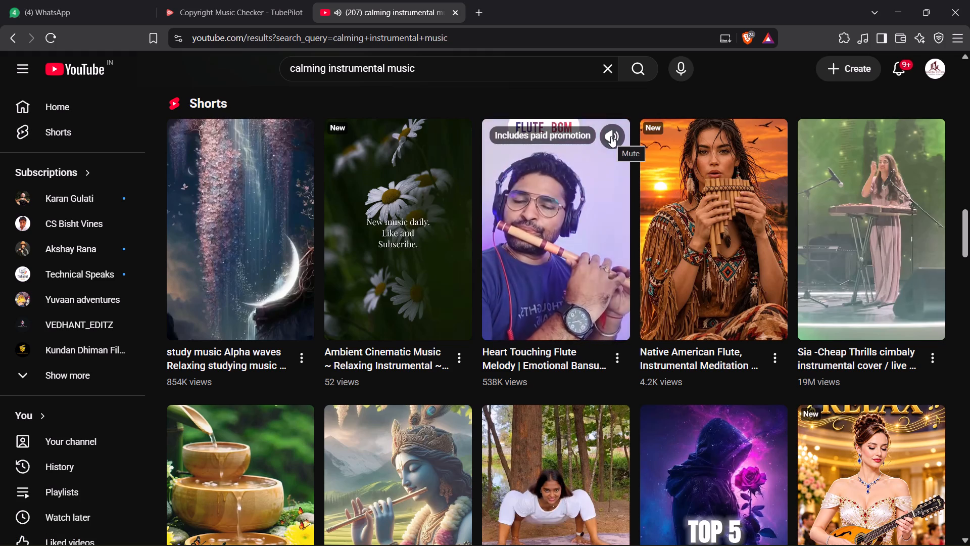
pyautogui.click(611, 136)
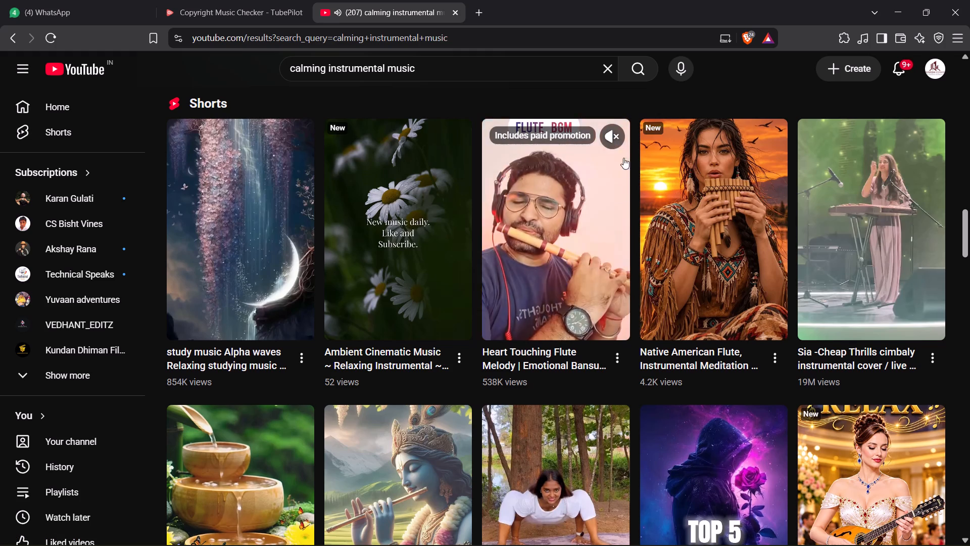
pyautogui.scroll(-6, 627, 171)
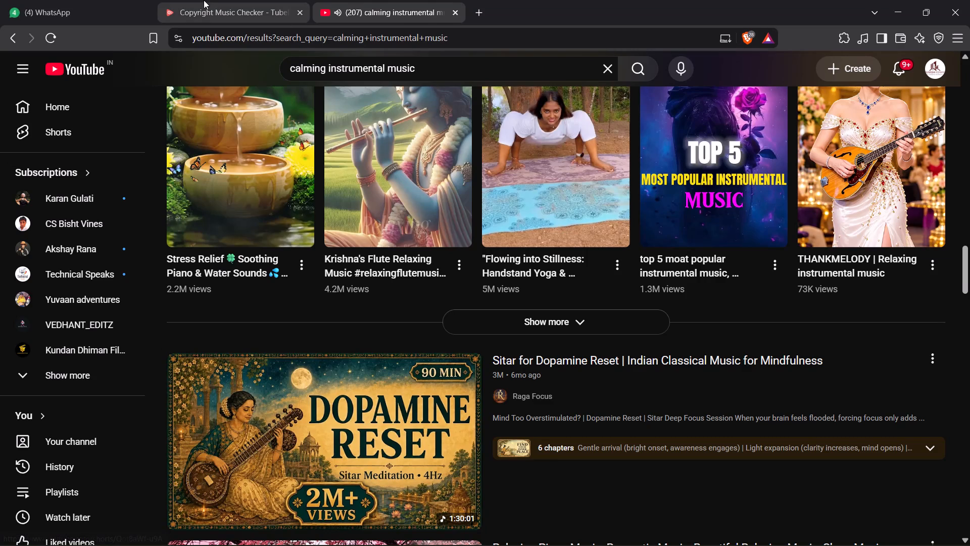
# Open and play the video "Sitar for Dopamine Reset | Indian Classical Music for Mindfulness" from the YouTube results.
pyautogui.click(204, 0)
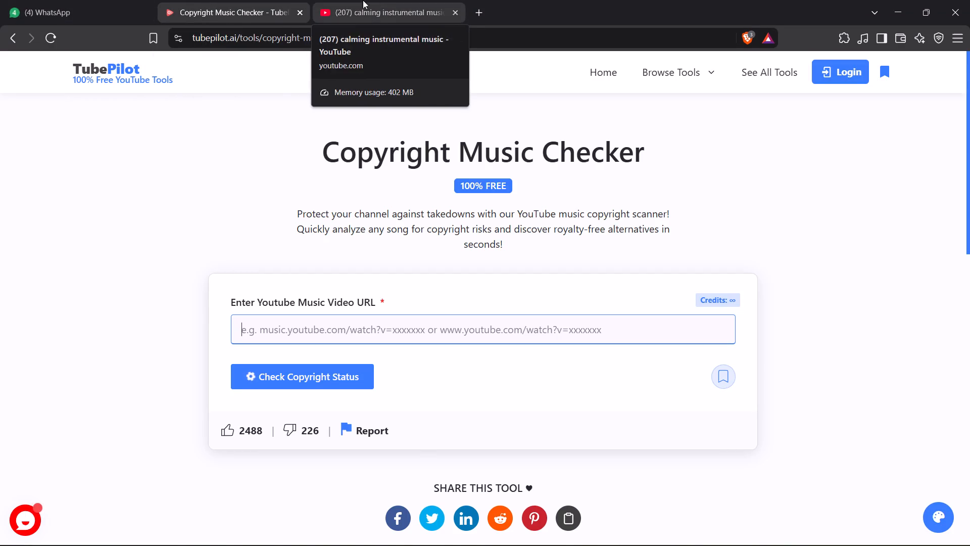
pyautogui.click(380, 4)
pyautogui.scroll(-6, 435, 288)
pyautogui.scroll(4, 445, 299)
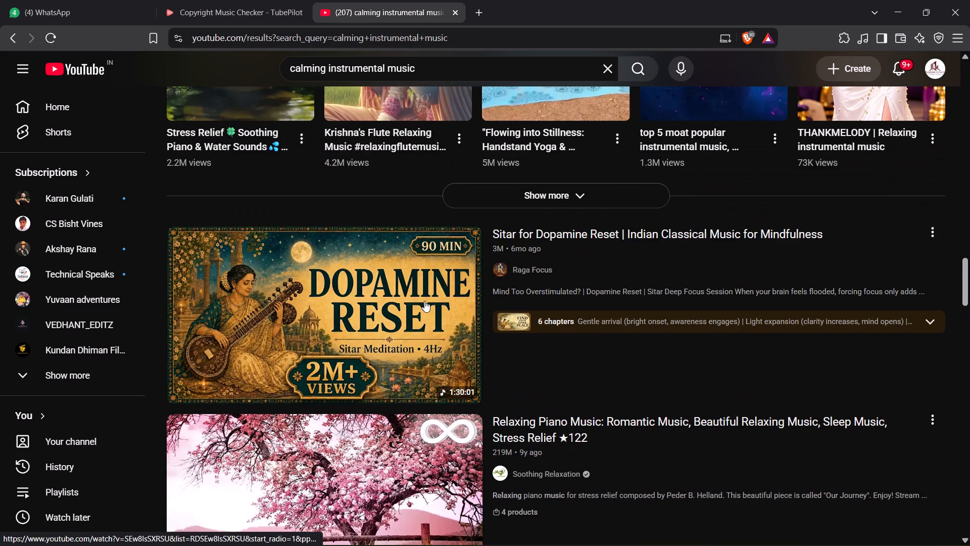
pyautogui.click(424, 301)
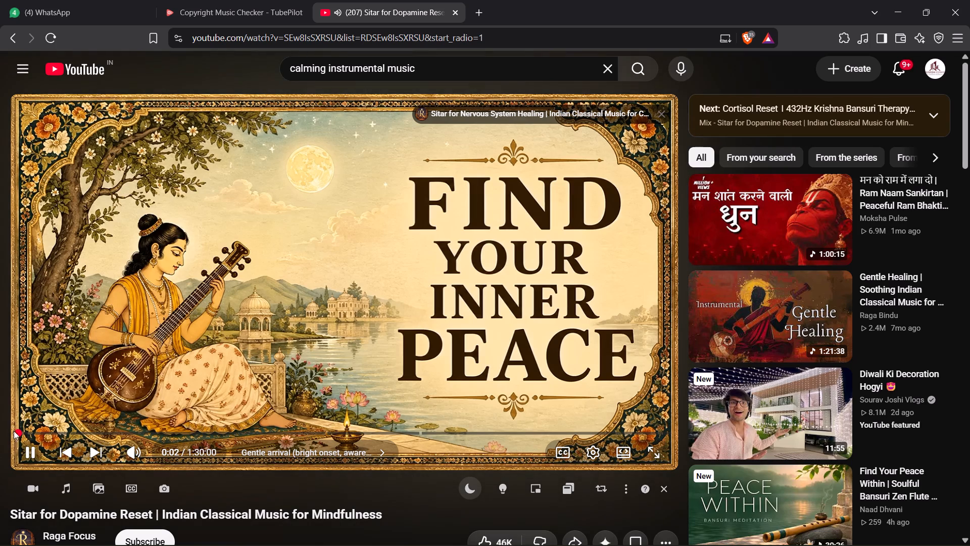
pyautogui.click(35, 428)
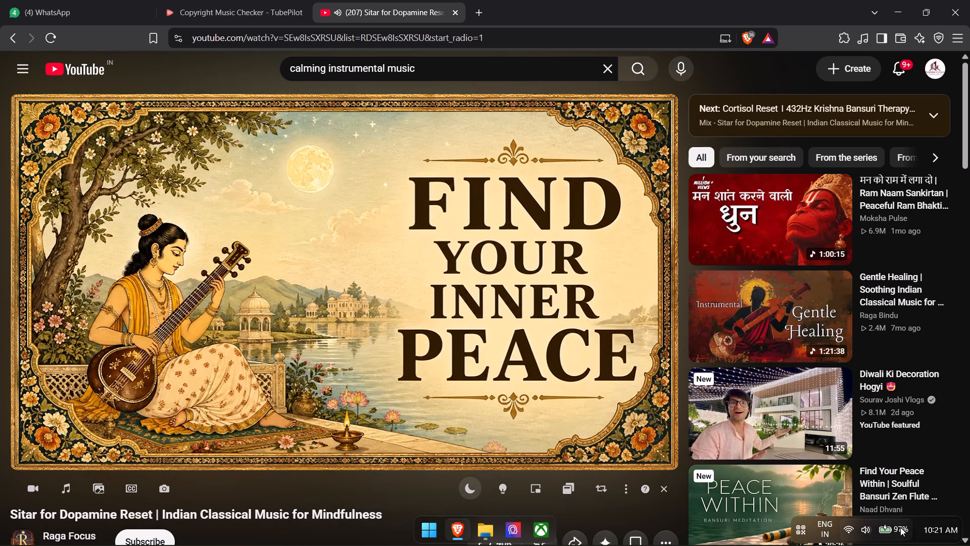
# Lower the system headphone volume to 26%.
pyautogui.scroll(-7, 862, 528)
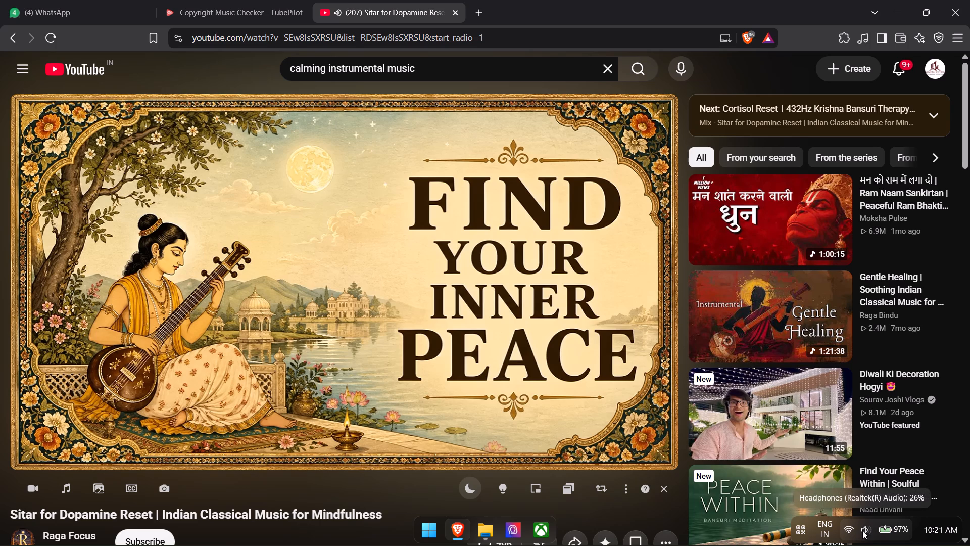
# Listen to the sitar video and look over its description and comments.
pyautogui.scroll(1, 862, 530)
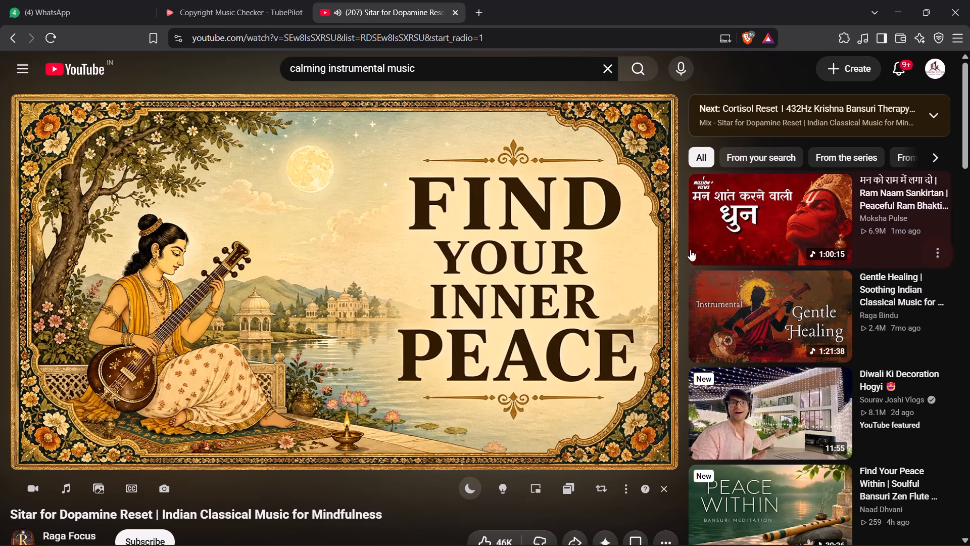
pyautogui.scroll(-4, 659, 259)
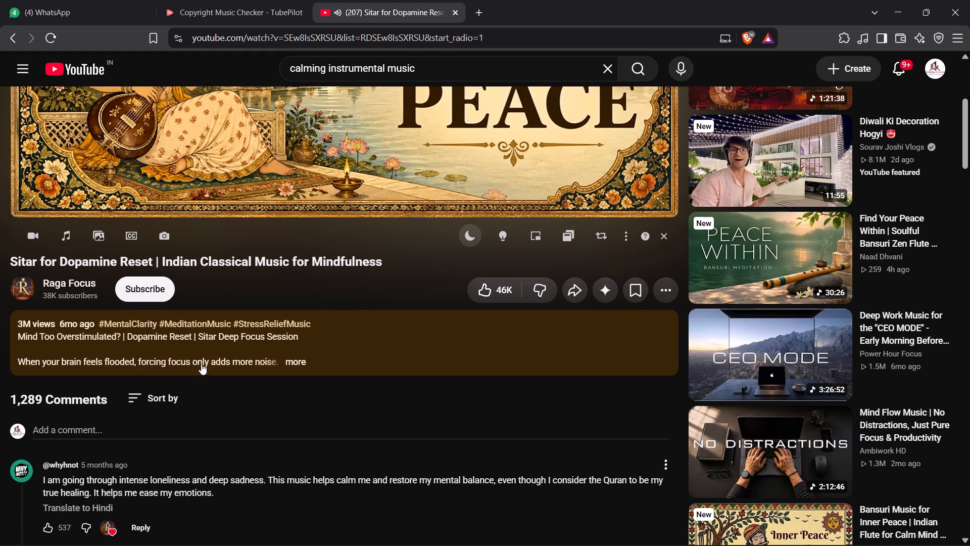
pyautogui.scroll(6, 204, 364)
# Return to the calming music results, open the "Cortisol Reset" Krishna Bansuri therapy video and sample its opening.
pyautogui.click(7, 37)
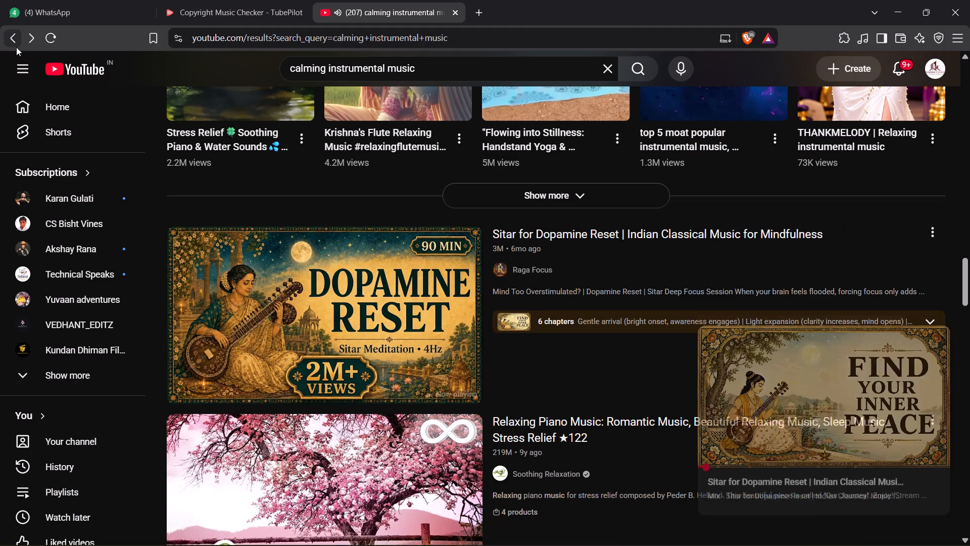
pyautogui.scroll(-5, 440, 377)
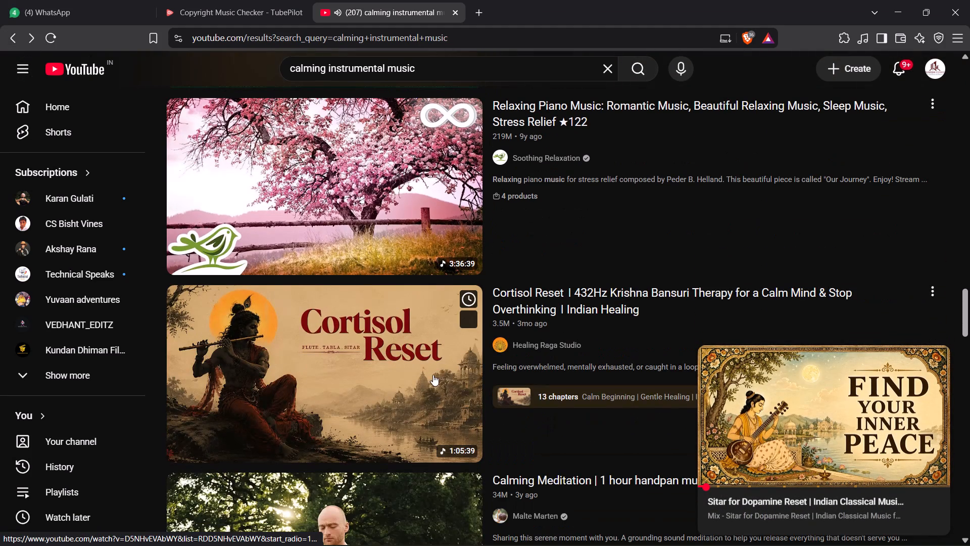
pyautogui.scroll(-1, 431, 371)
pyautogui.click(410, 337)
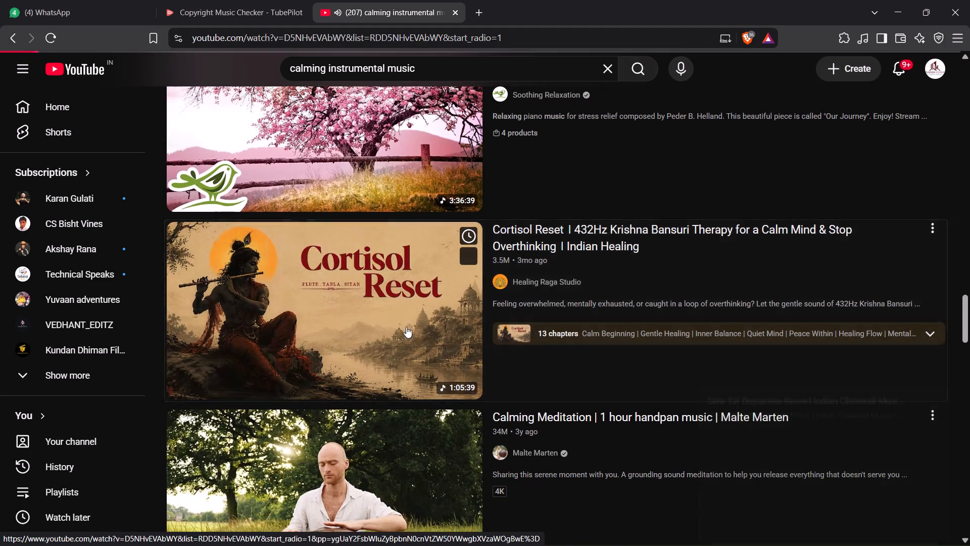
pyautogui.scroll(-2, 406, 326)
pyautogui.scroll(2, 406, 325)
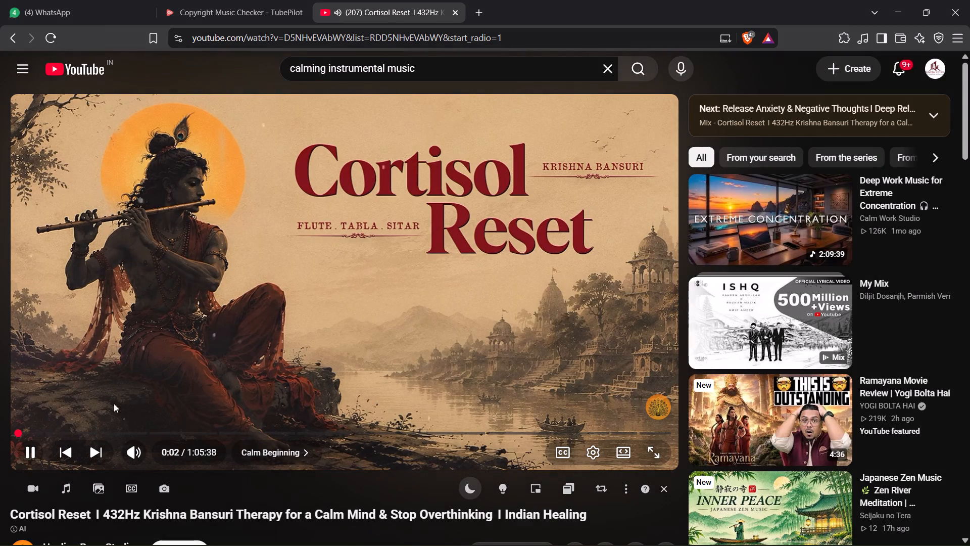
pyautogui.click(26, 429)
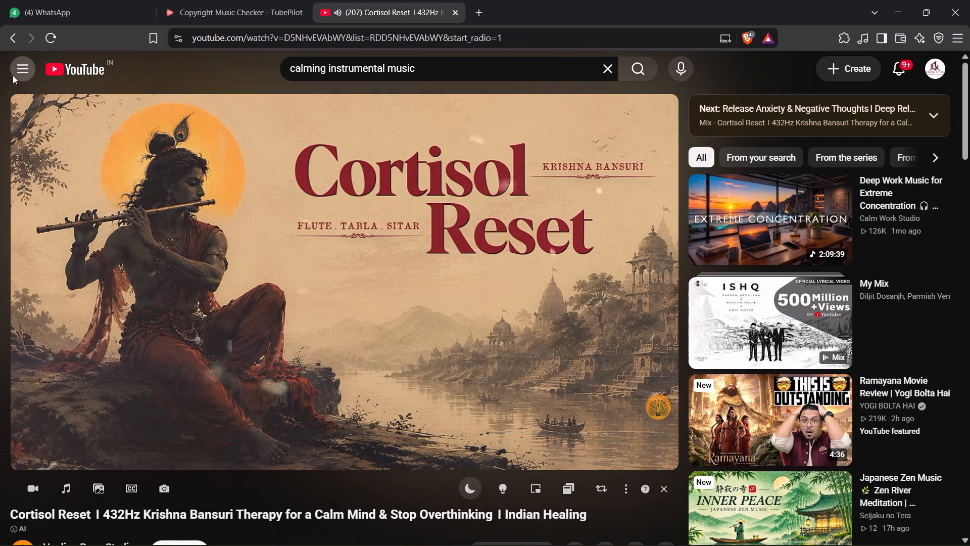
# Return to the calming instrumental music results and close the Cortisol Reset mini player.
pyautogui.click(17, 38)
pyautogui.scroll(7, 377, 221)
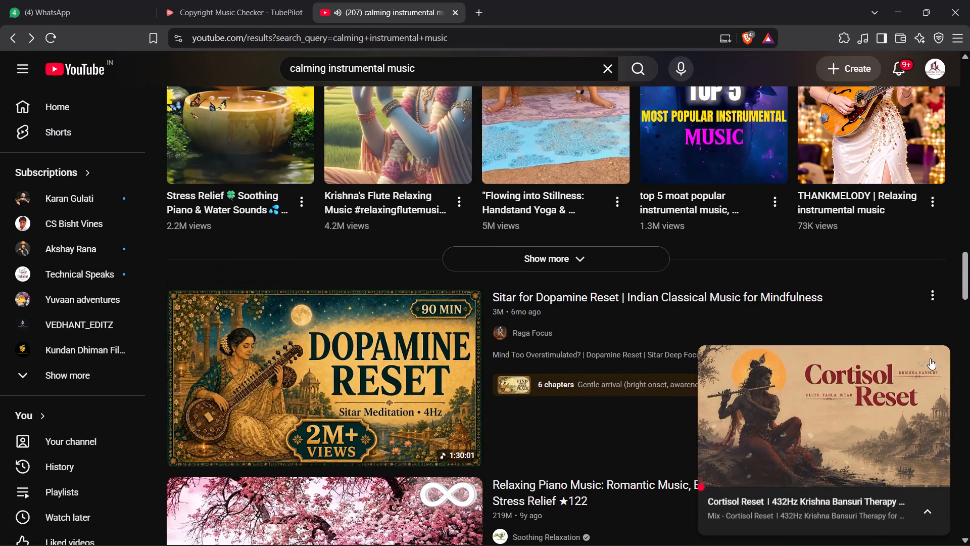
pyautogui.click(940, 358)
pyautogui.scroll(1, 394, 36)
pyautogui.scroll(2, 488, 82)
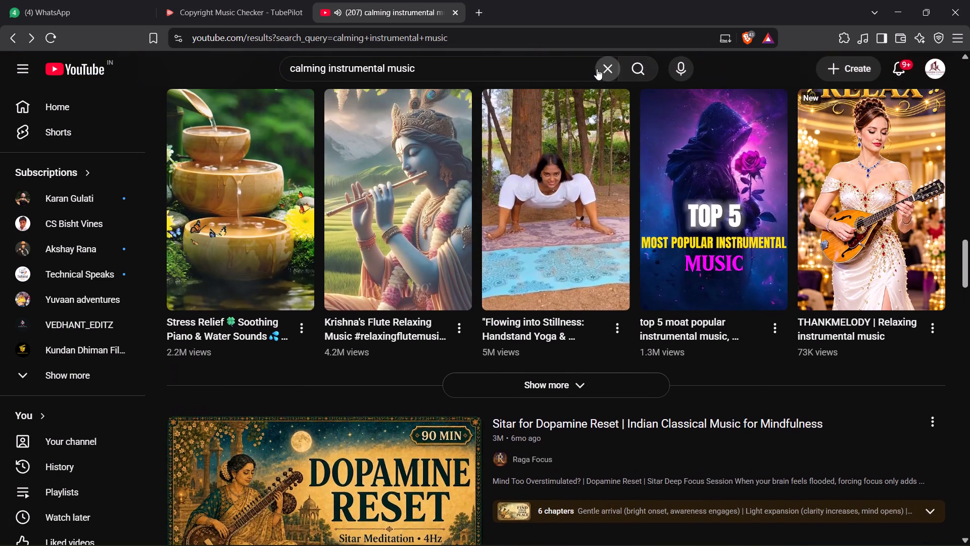
# Replace the YouTube query and search for "CD48".
pyautogui.click(597, 69)
pyautogui.click(743, 53)
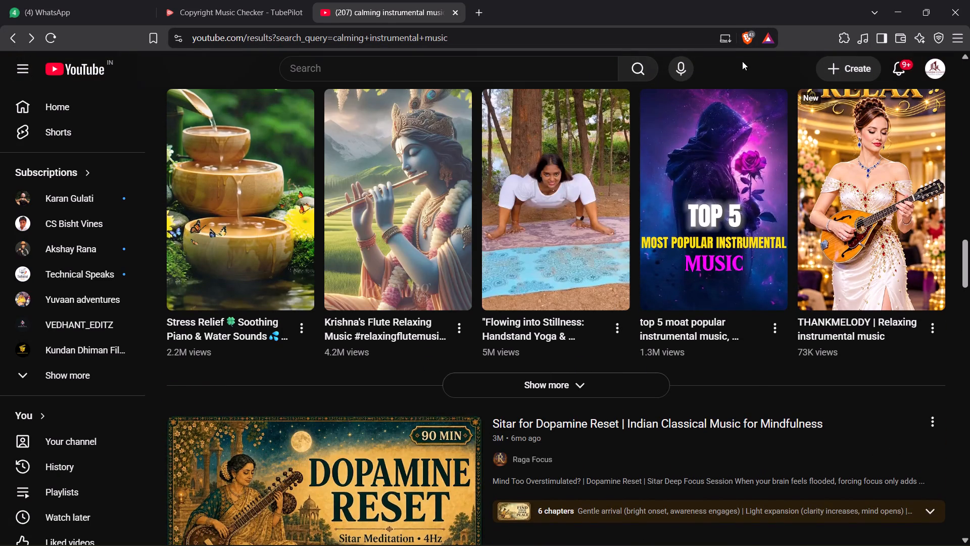
pyautogui.click(441, 73)
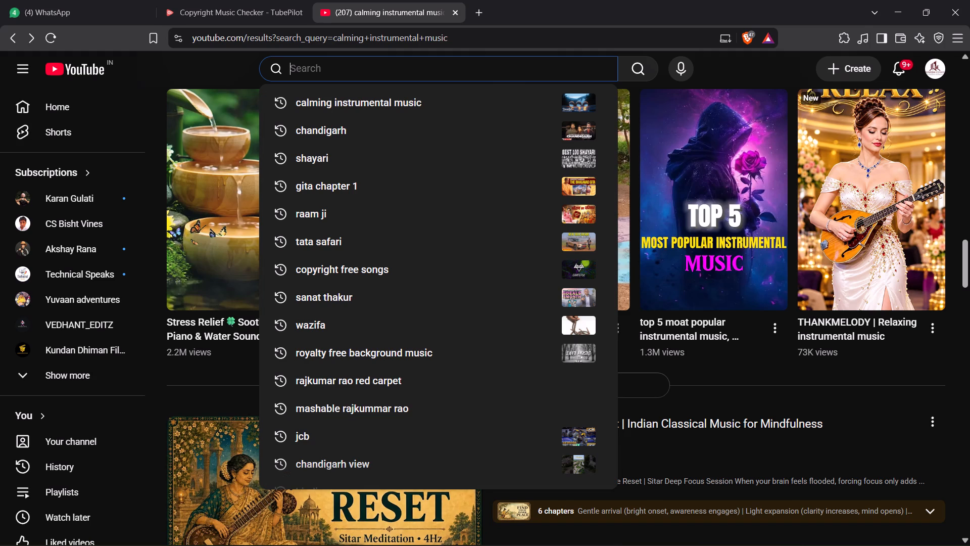
pyautogui.press('c')
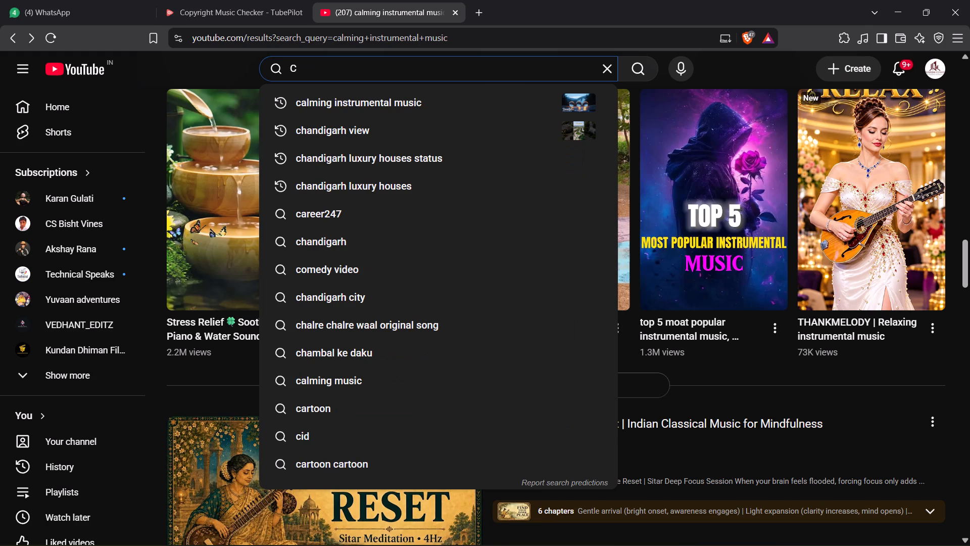
pyautogui.write('D4')
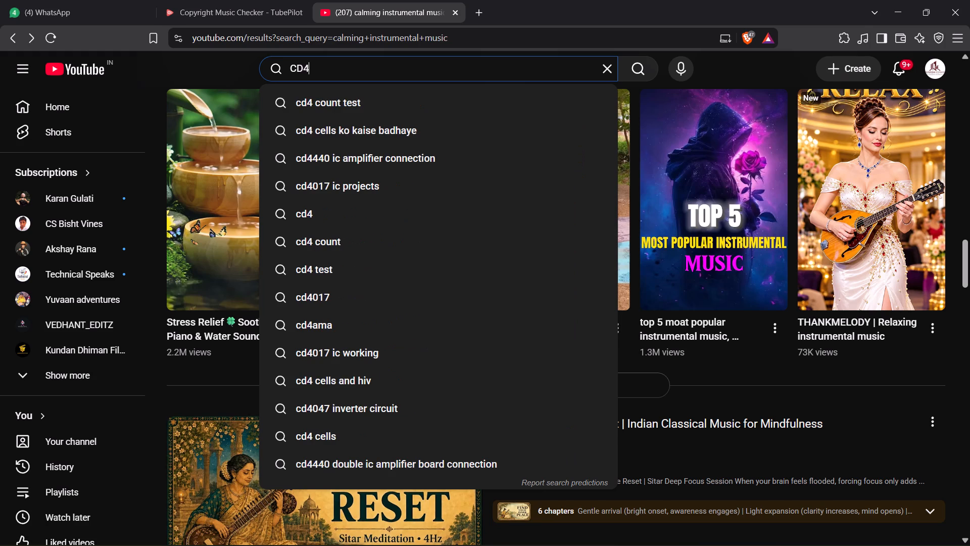
pyautogui.press('8')
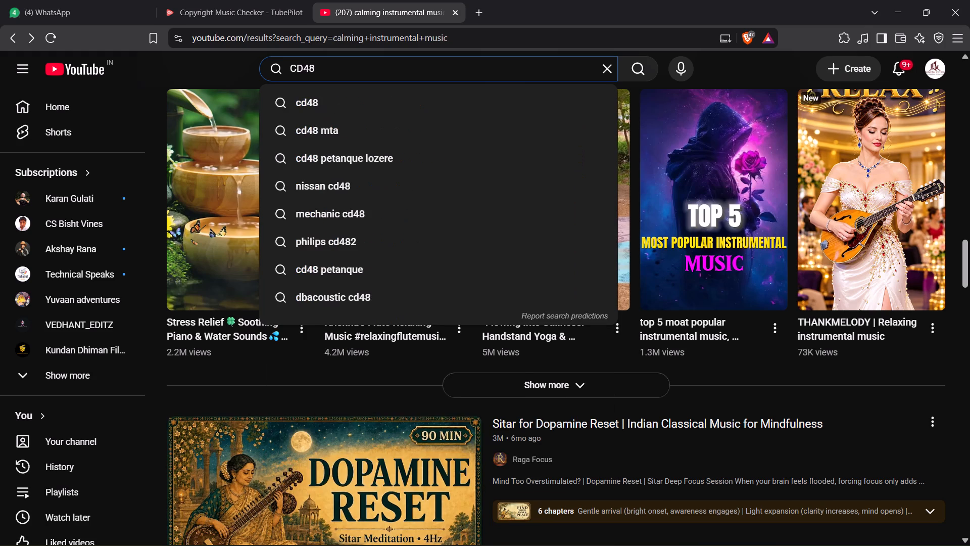
pyautogui.press('Return')
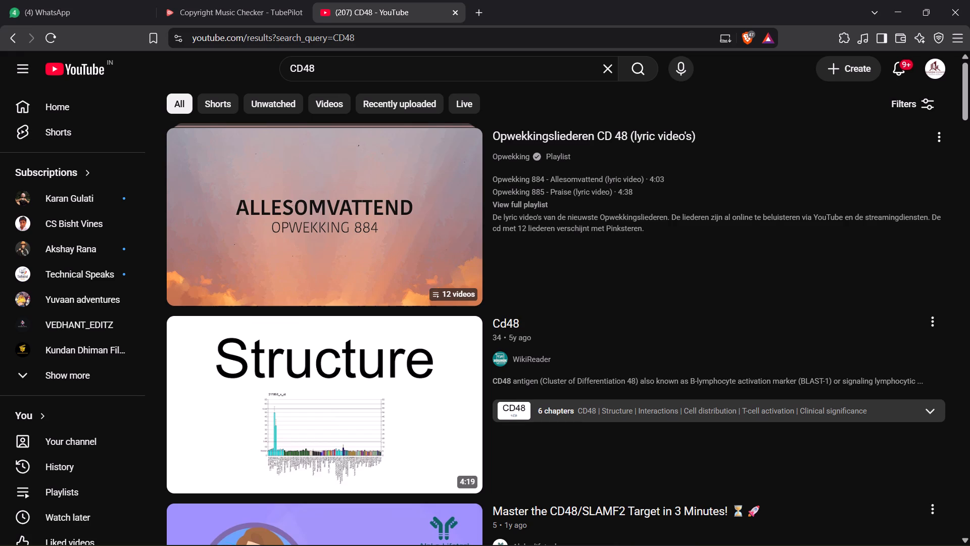
# Extend the query to "cd48 minecraft music" using the suggestion, search for it and glance over the results.
pyautogui.click(439, 72)
pyautogui.press('space')
pyautogui.write('MINE')
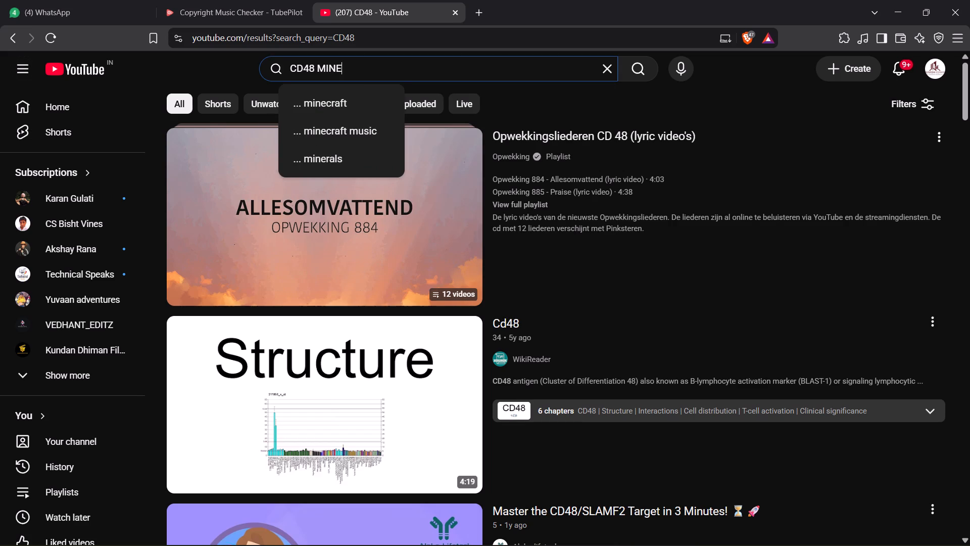
pyautogui.press('Down')
pyautogui.press('Down')
pyautogui.press('Return')
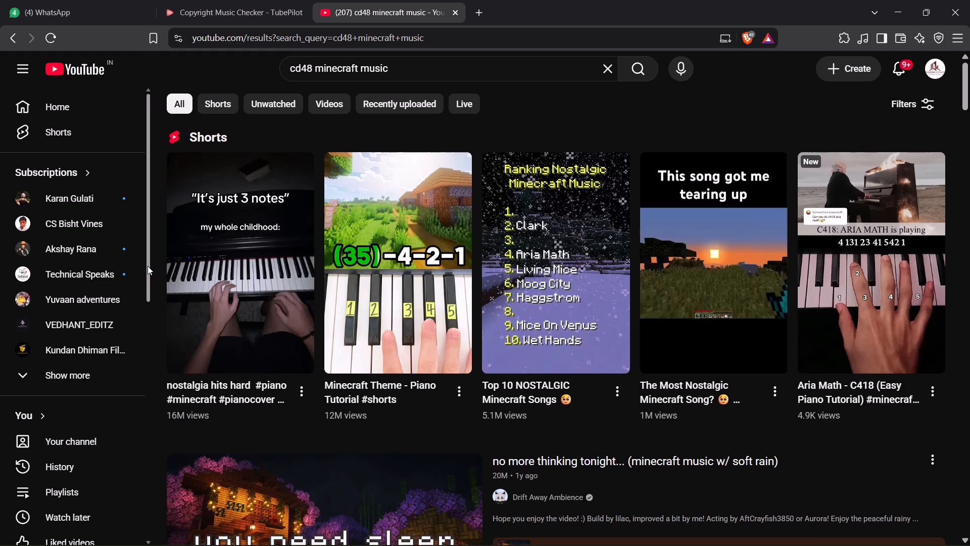
pyautogui.scroll(-2, 170, 231)
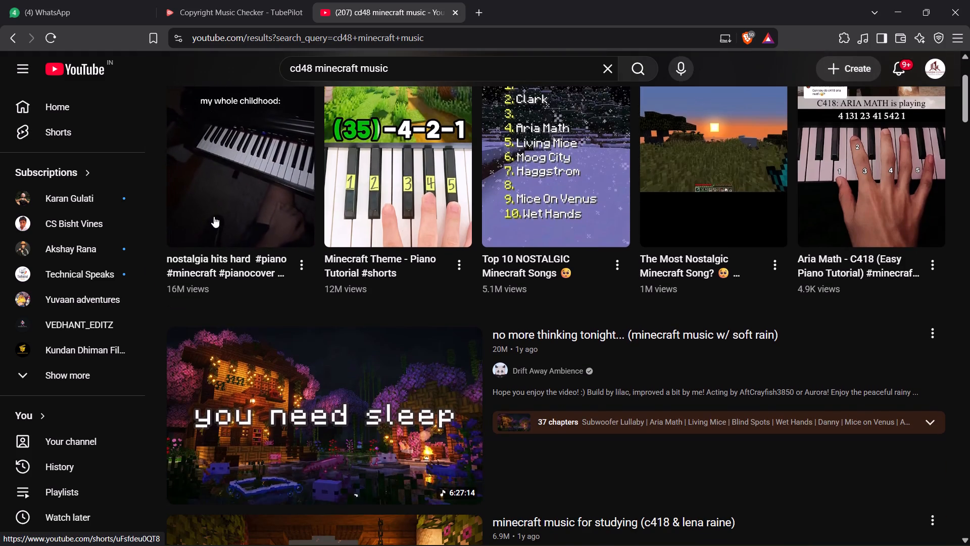
pyautogui.scroll(3, 214, 216)
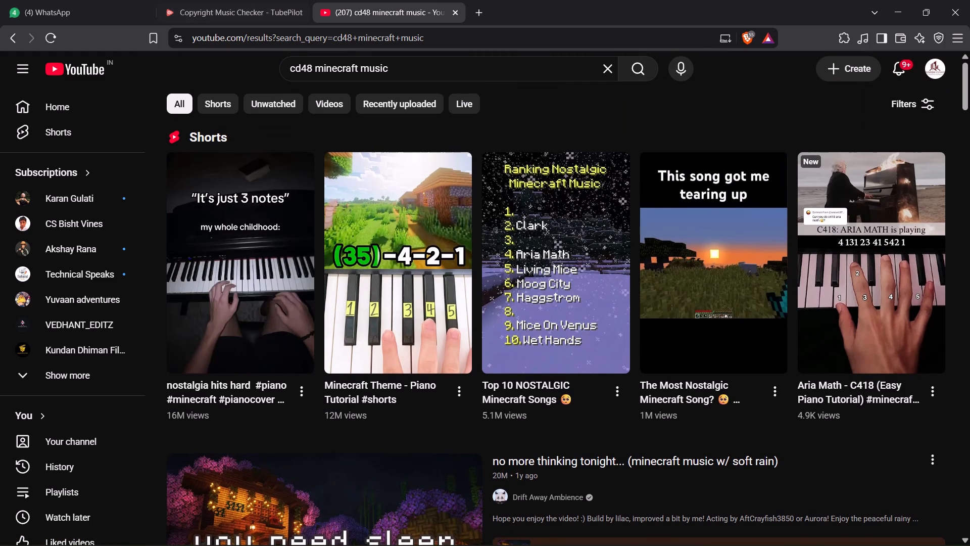
# Correct the artist name in the query and search for "c418 minecraft music".
pyautogui.moveTo(311, 68); pyautogui.dragTo(298, 67)
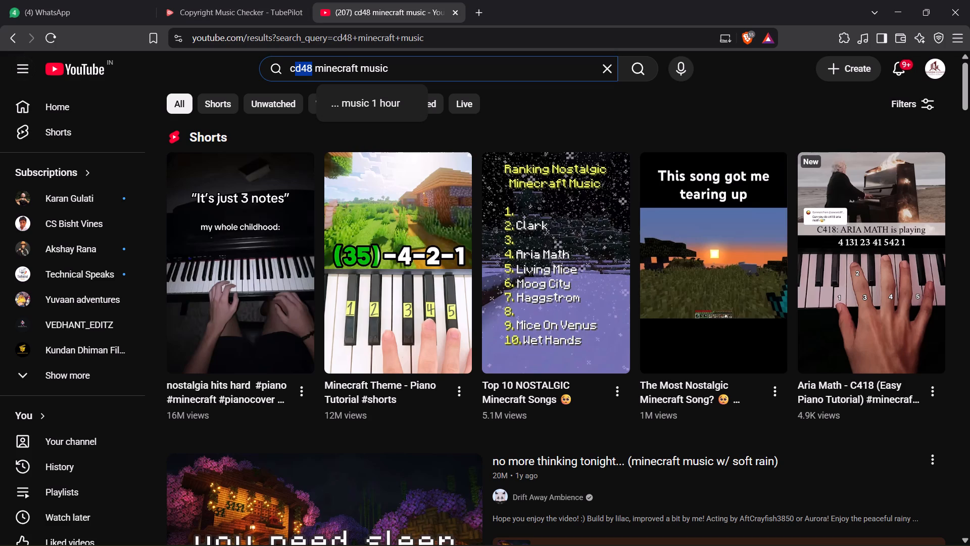
pyautogui.write('418')
pyautogui.press('Return')
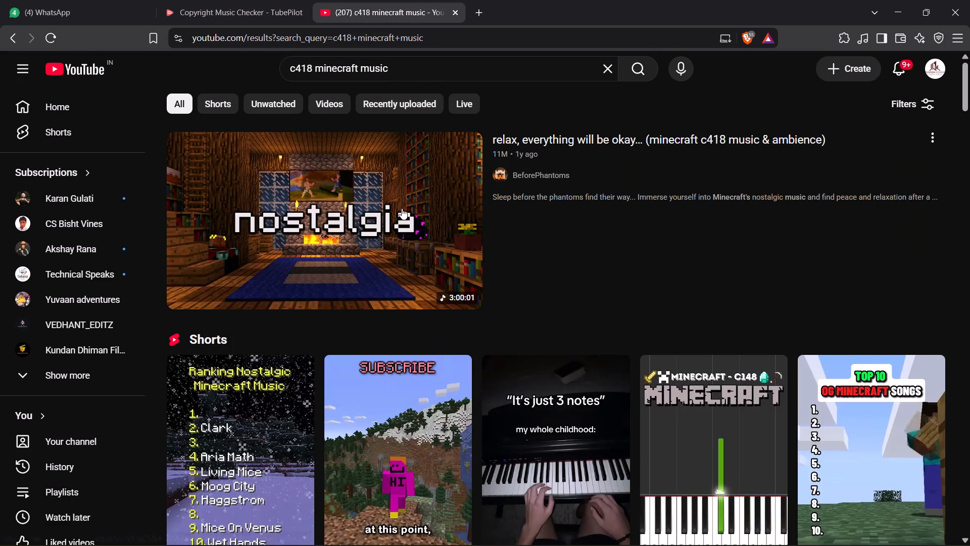
# Browse the results and open the video "C418 - Minecraft - Minecraft Volume Alpha".
pyautogui.scroll(-8, 403, 208)
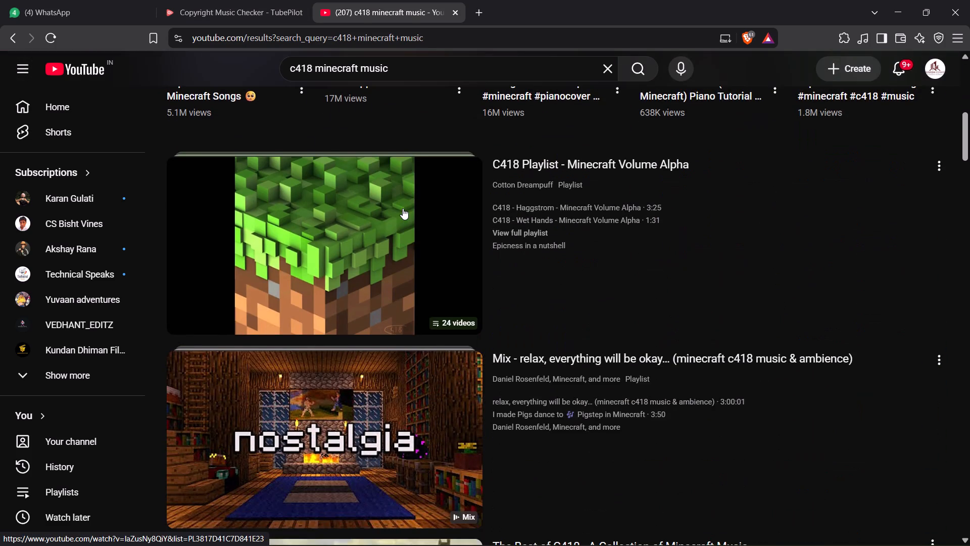
pyautogui.scroll(-13, 403, 206)
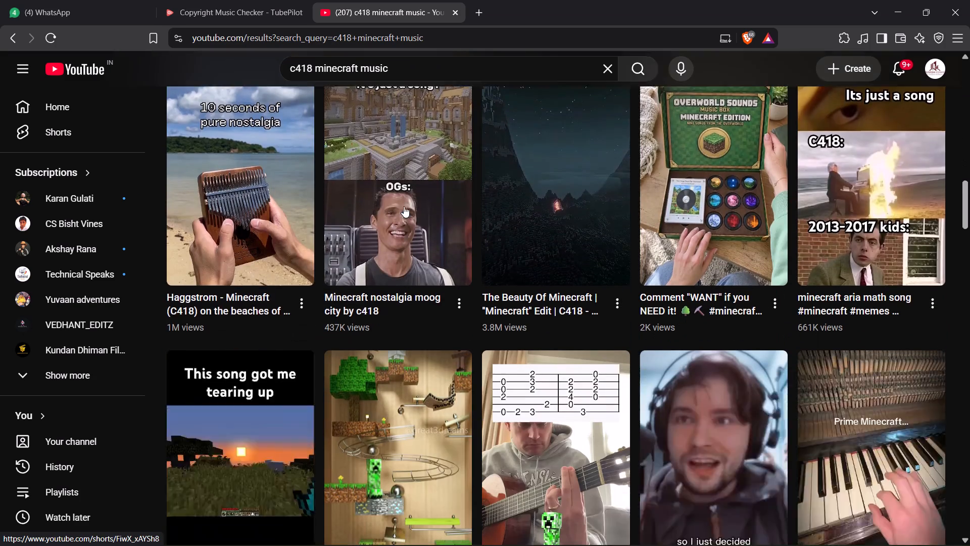
pyautogui.scroll(-8, 404, 206)
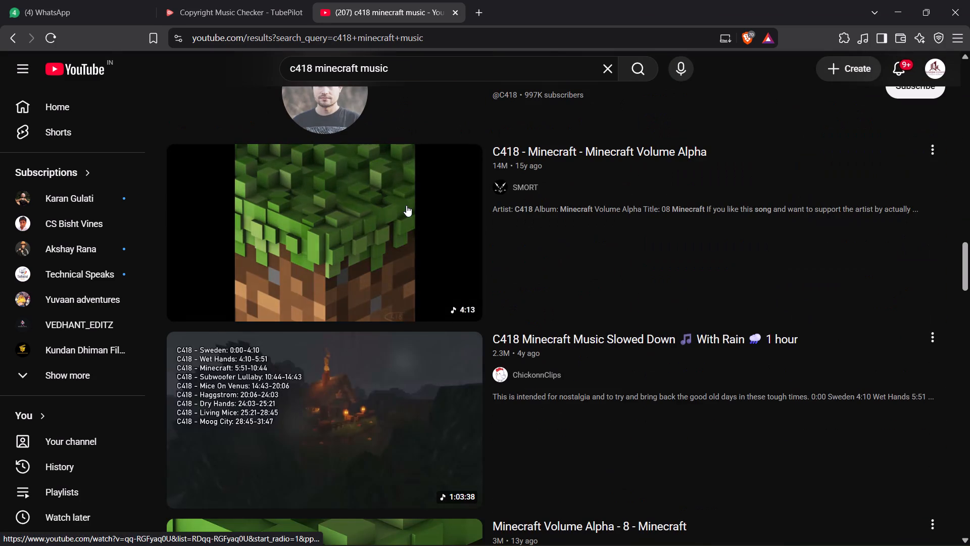
pyautogui.click(353, 210)
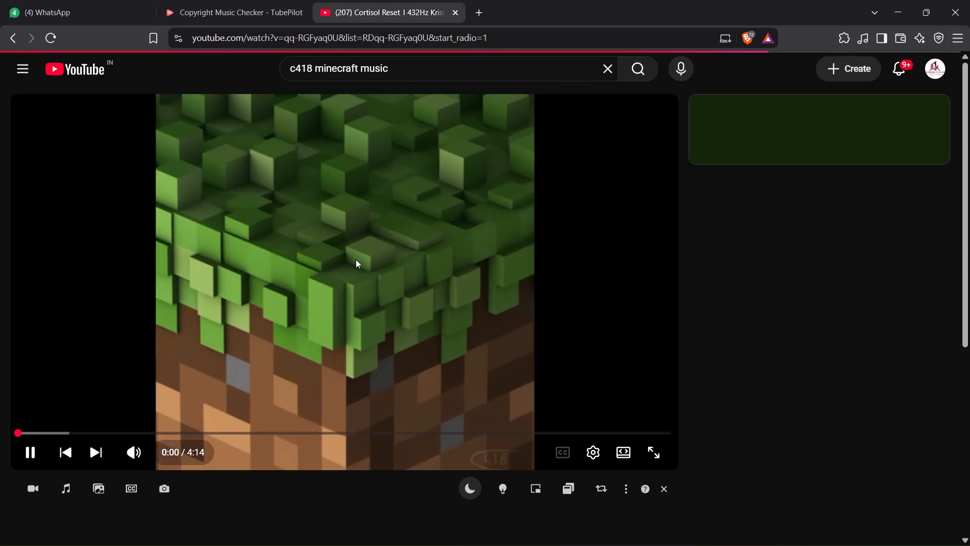
# Sample the C418 track by skipping ahead to several points, ending at about 2:18.
pyautogui.click(48, 431)
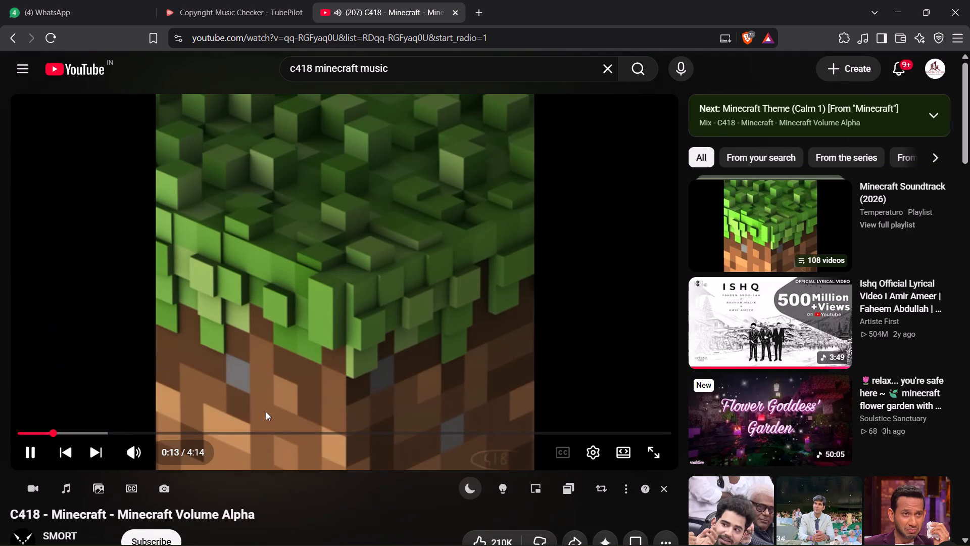
pyautogui.click(93, 432)
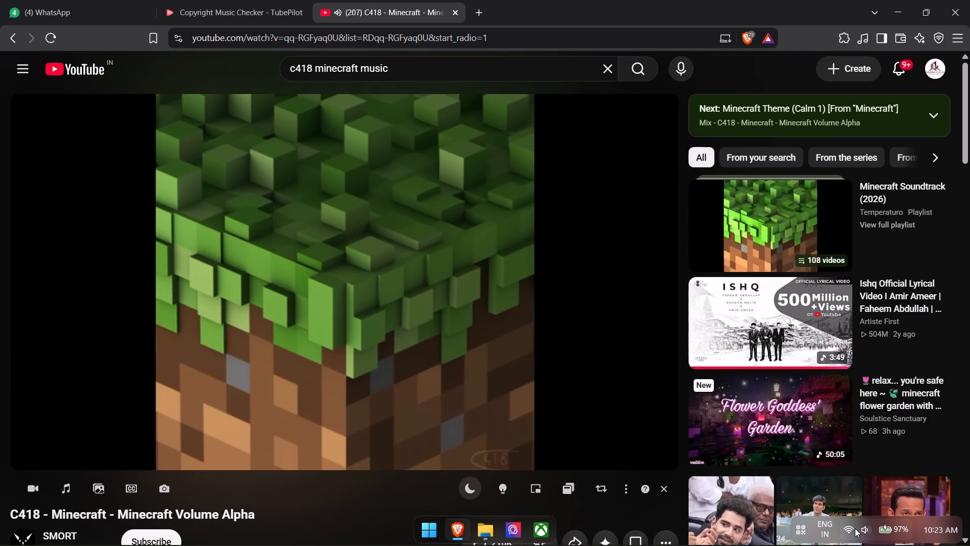
pyautogui.scroll(4, 871, 528)
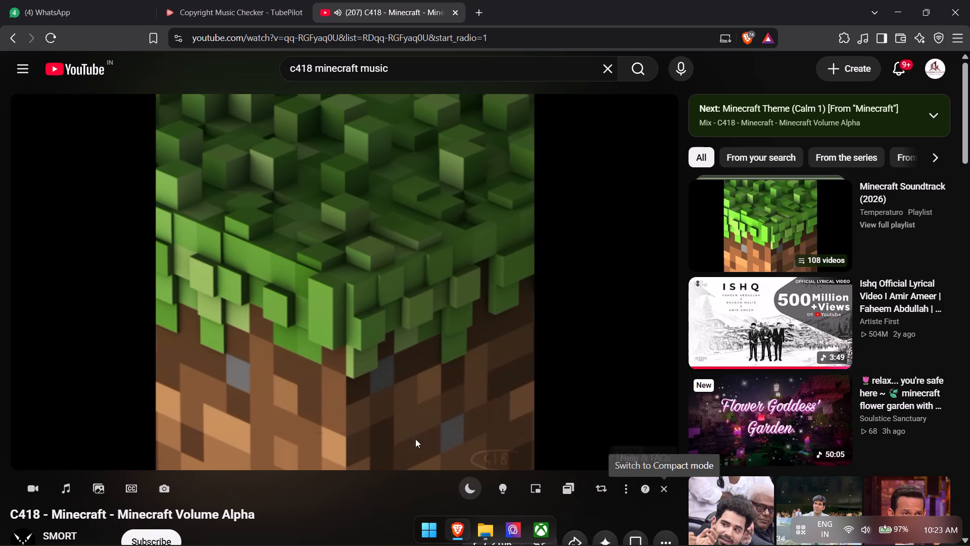
pyautogui.click(156, 434)
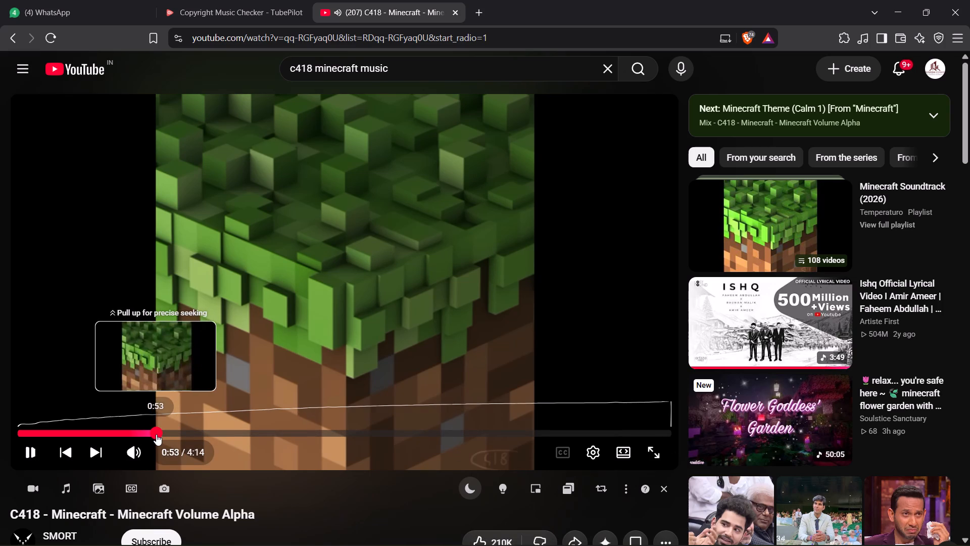
pyautogui.moveTo(160, 433); pyautogui.dragTo(372, 451)
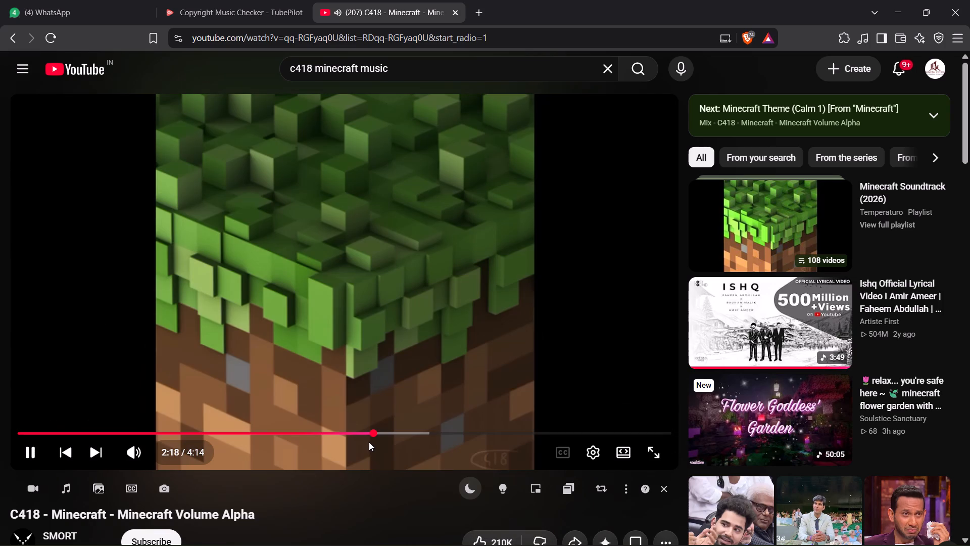
# Return to the "c418 minecraft music" results and close the mini player of the Minecraft Volume Alpha track.
pyautogui.click(12, 34)
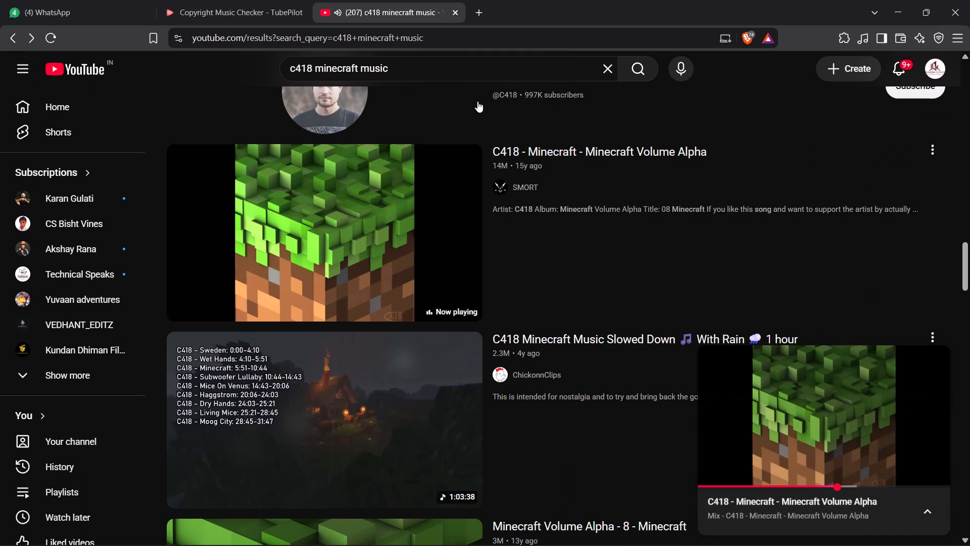
pyautogui.scroll(3, 698, 251)
pyautogui.scroll(7, 450, 223)
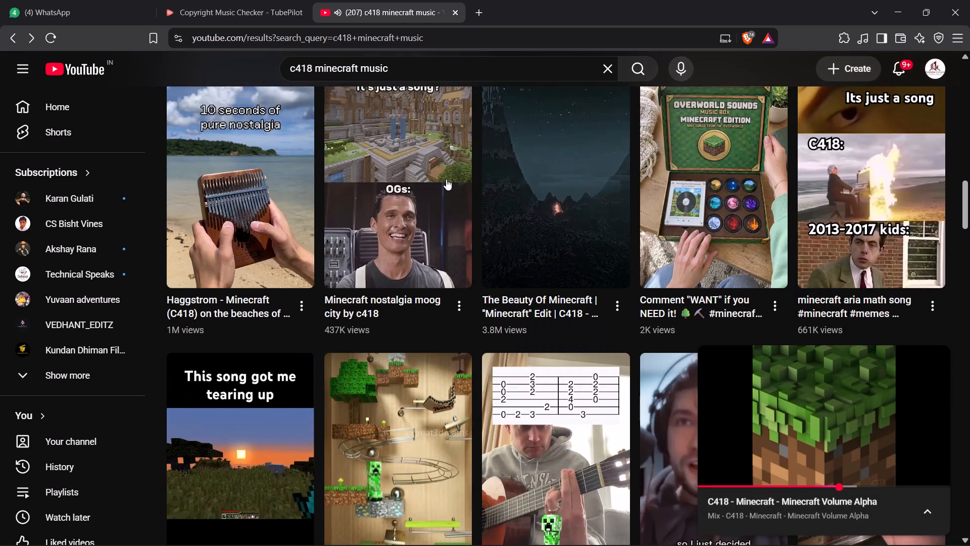
pyautogui.scroll(12, 443, 178)
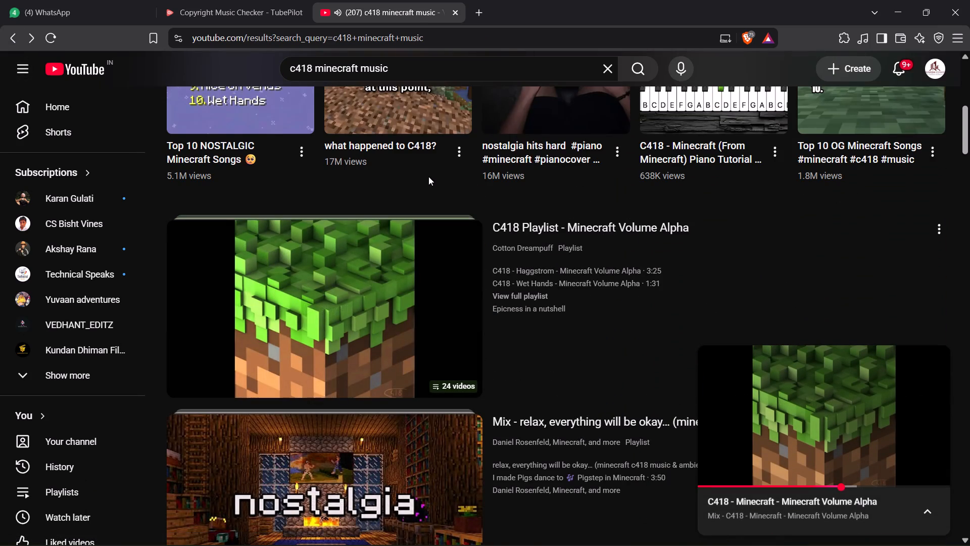
pyautogui.scroll(17, 428, 176)
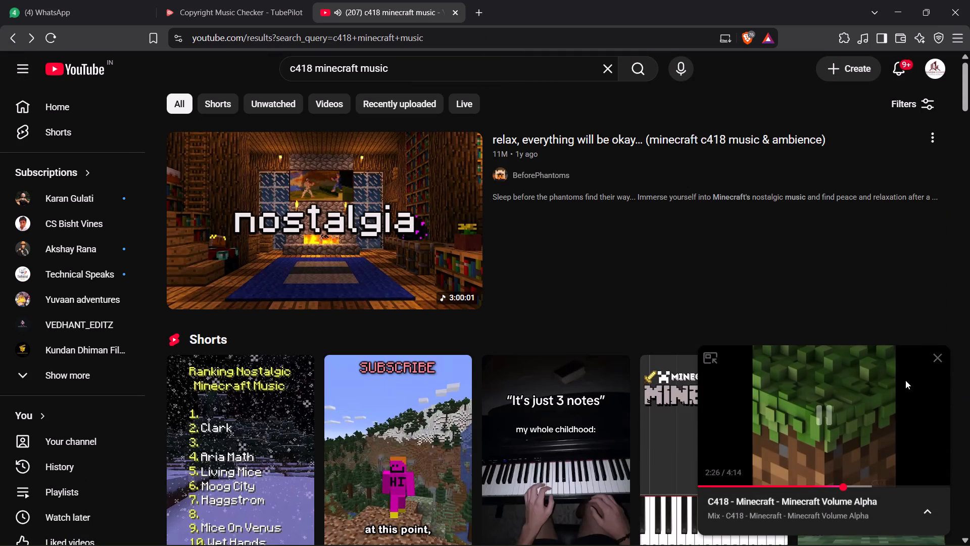
pyautogui.click(938, 356)
# Replace "c418" in the query with "AREAMATCH" and search for "AREAMATCH minecraft music".
pyautogui.moveTo(312, 69); pyautogui.dragTo(284, 62)
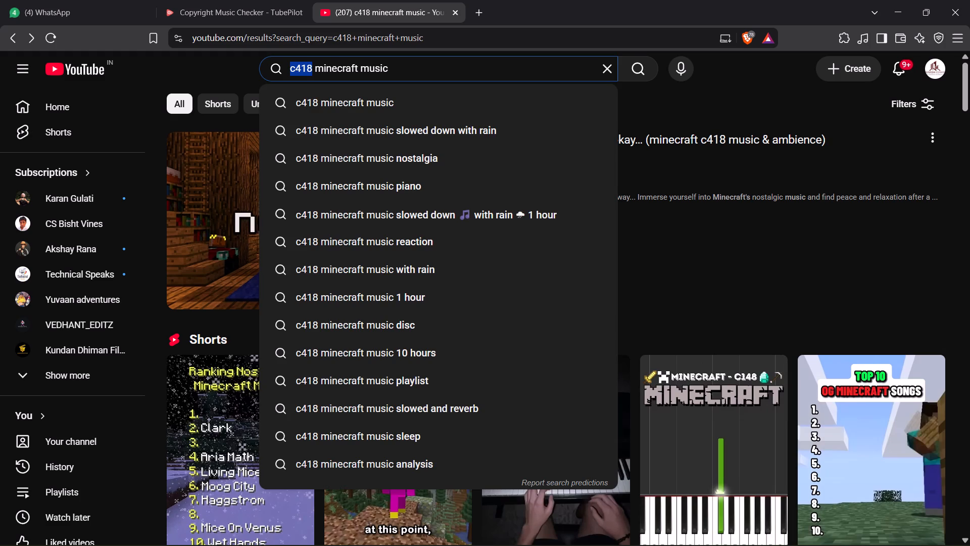
pyautogui.write('AREAMATCH')
pyautogui.press('Return')
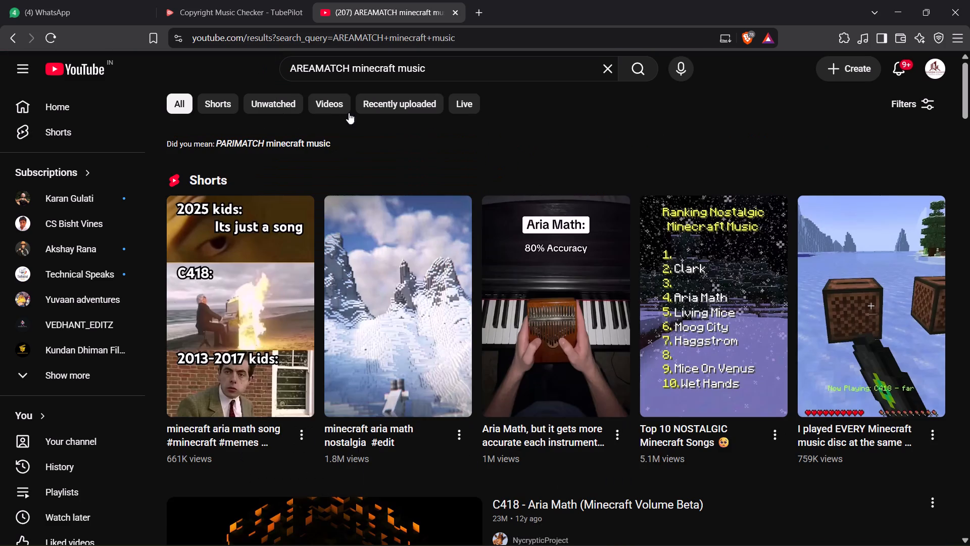
# Open the video "C418 - Aria Math (Minecraft Volume Beta)" by NycrypticProject and sample it by skipping ahead to about 0:26.
pyautogui.scroll(-4, 464, 203)
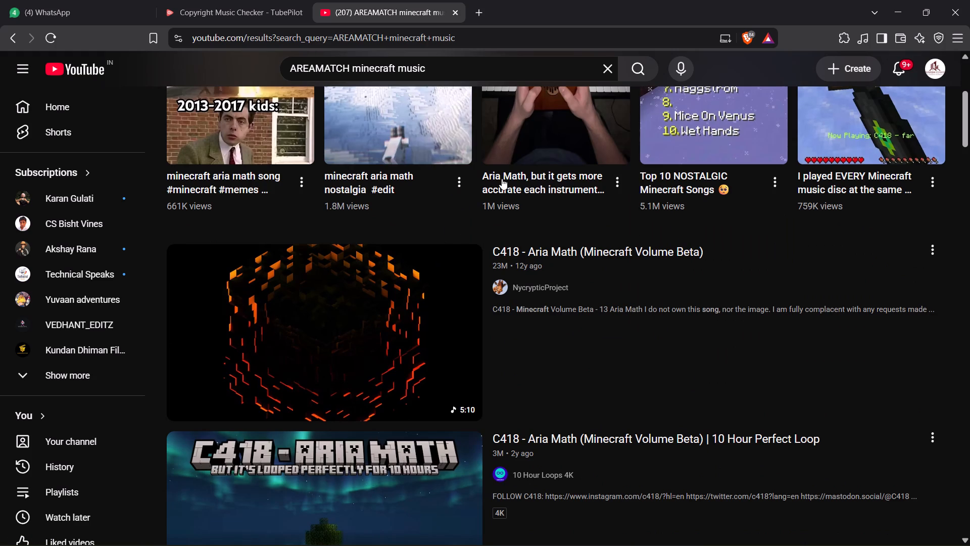
pyautogui.click(435, 286)
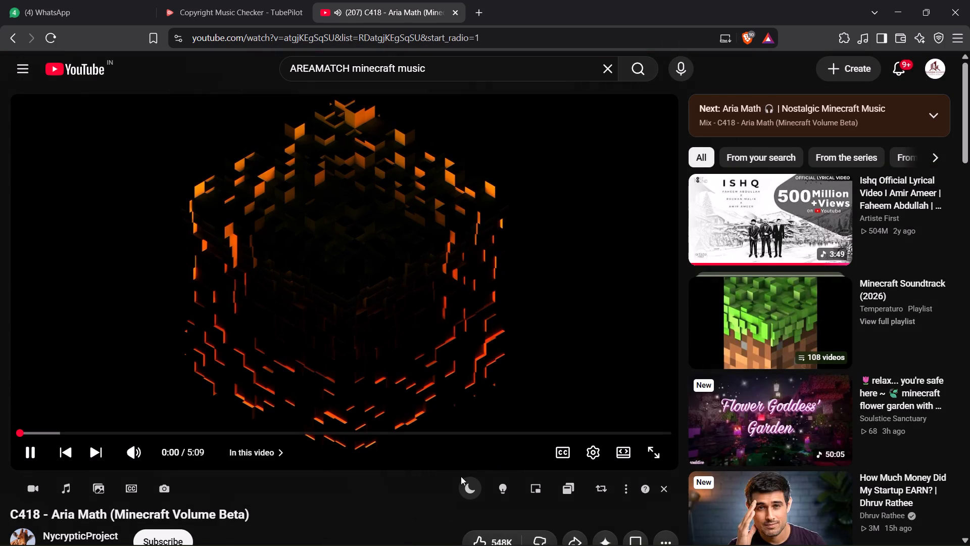
pyautogui.click(37, 433)
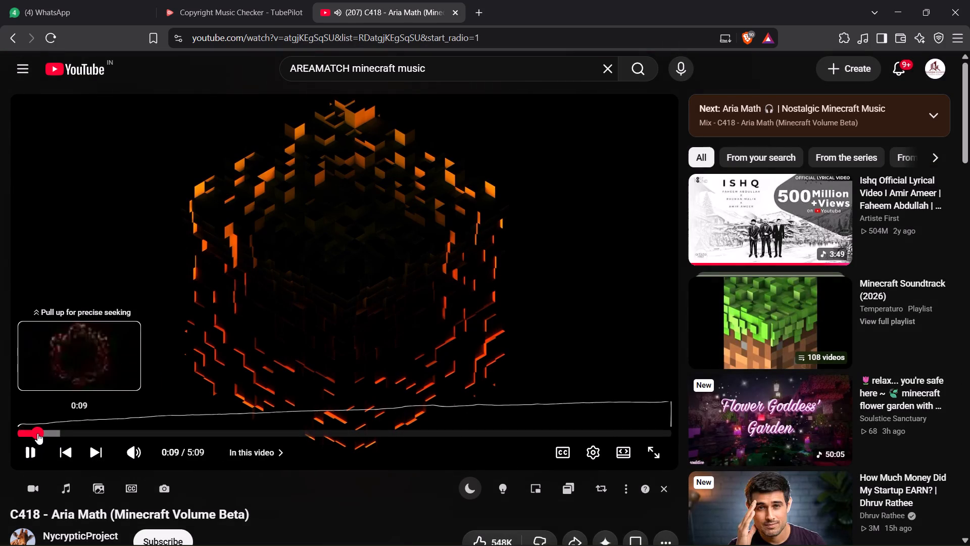
pyautogui.click(51, 430)
pyautogui.click(74, 430)
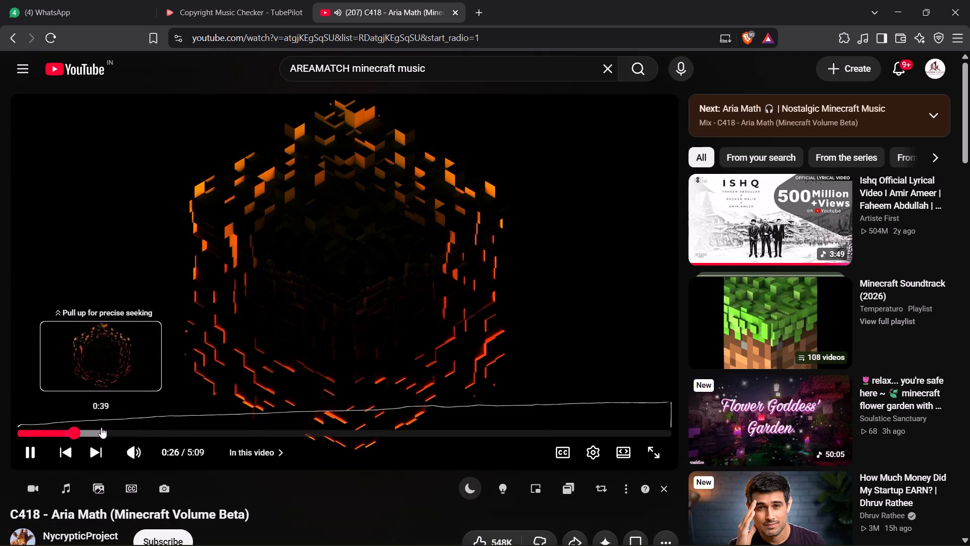
# Copy the share link of the "C418 - Aria Math (Minecraft Volume Beta)" video.
pyautogui.scroll(-2, 300, 495)
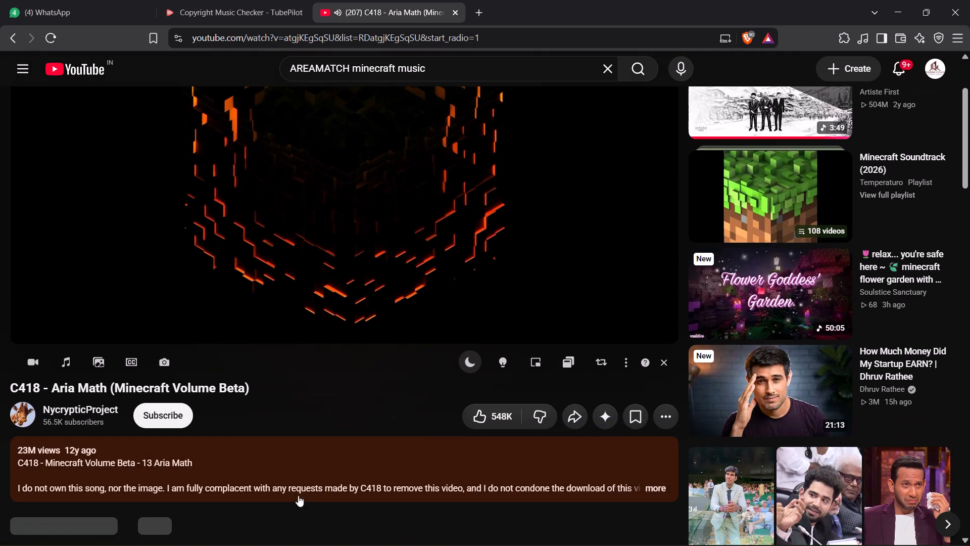
pyautogui.click(580, 417)
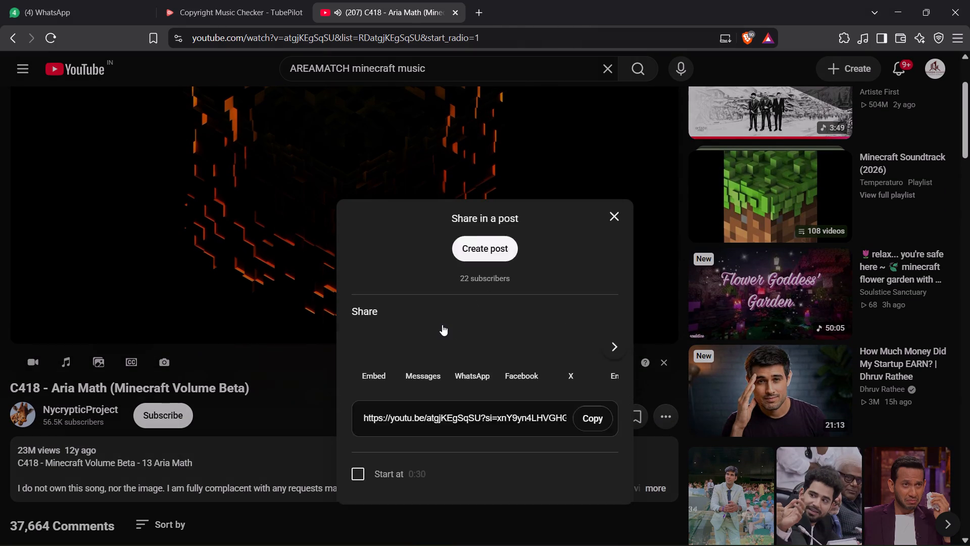
pyautogui.click(598, 361)
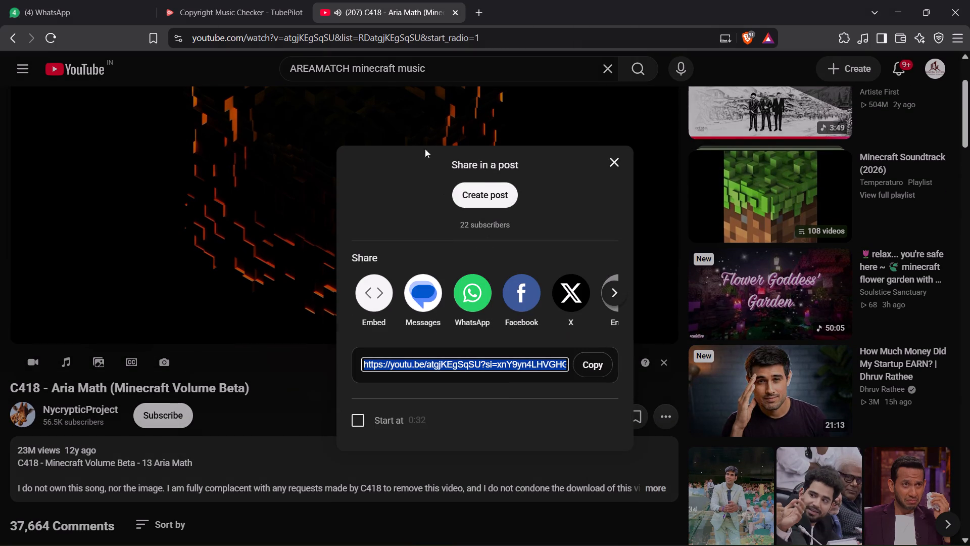
# Check the Aria Math link's copyright status in TubePilot's Copyright Music Checker and look over the result and suggested alternatives.
pyautogui.click(227, 0)
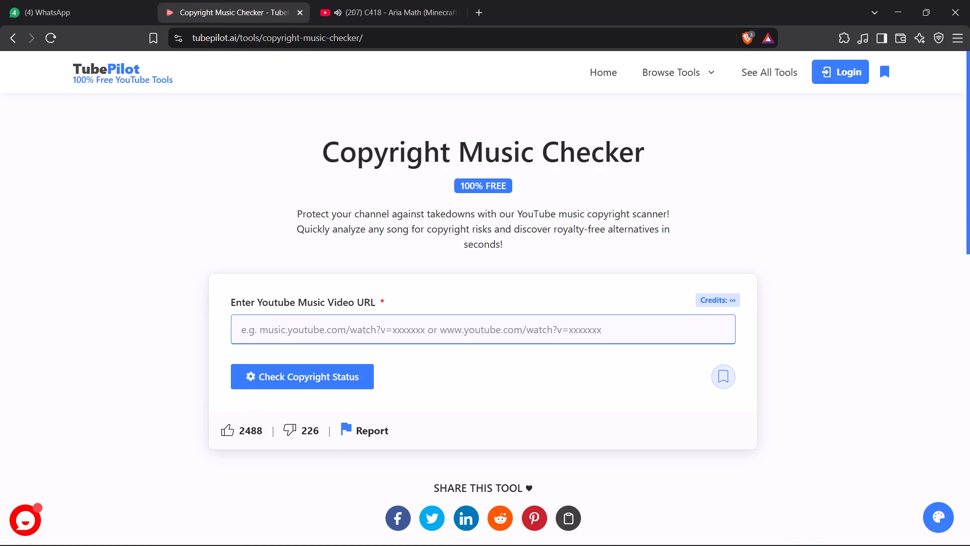
pyautogui.click(390, 321)
pyautogui.hotkey('ctrl', 'v')
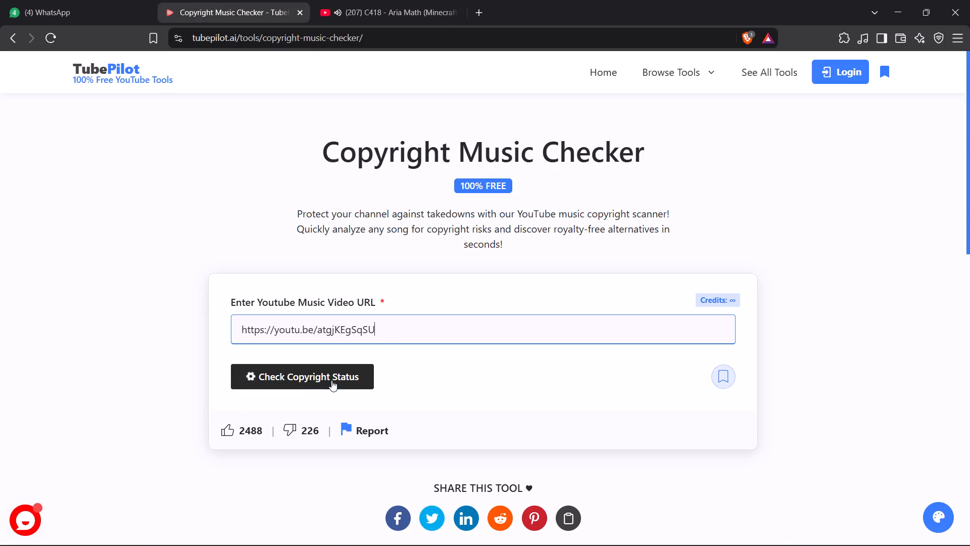
pyautogui.click(331, 380)
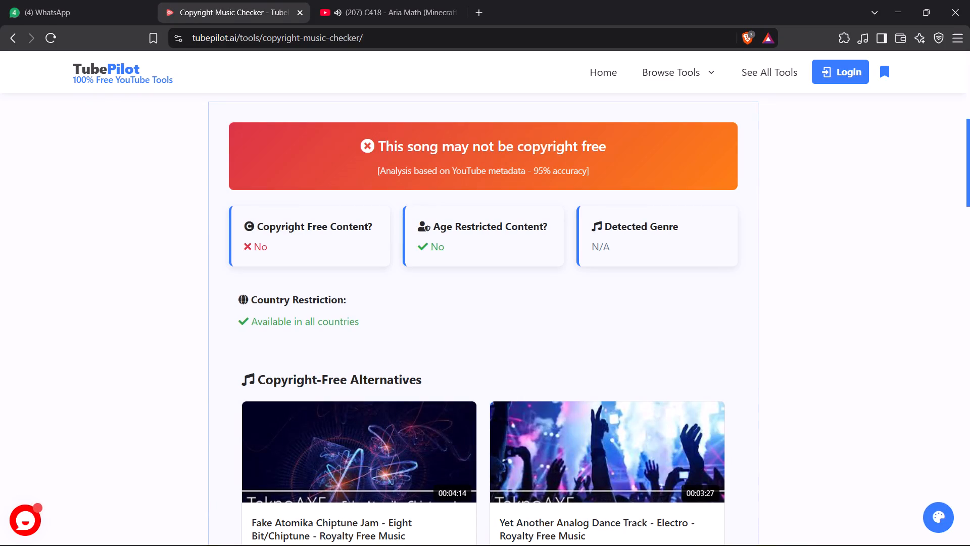
pyautogui.scroll(-6, 421, 178)
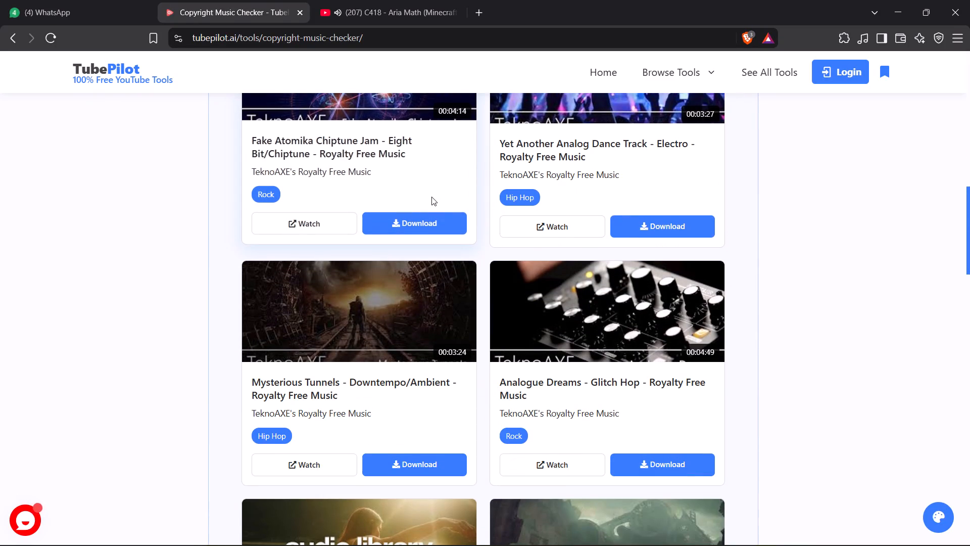
# Return to YouTube, close the share dialog and search for "AREAMATCH minecraft music COPYRIGHT FREE".
pyautogui.click(323, 0)
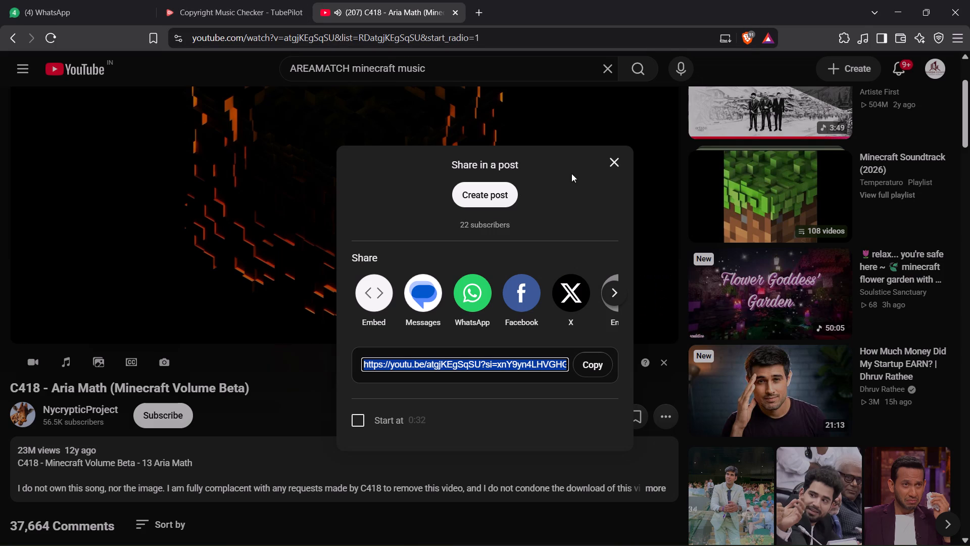
pyautogui.click(607, 165)
pyautogui.click(458, 73)
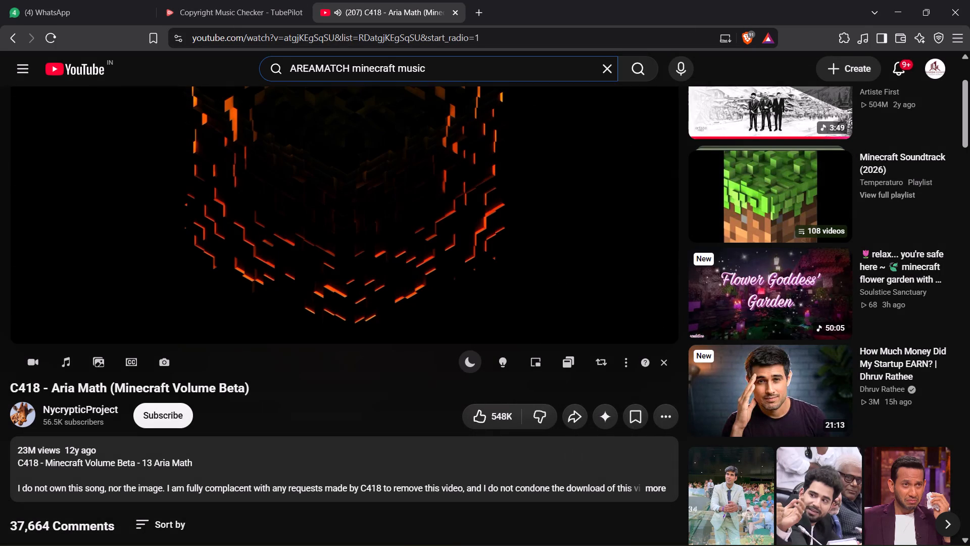
pyautogui.press('space')
pyautogui.write('CP')
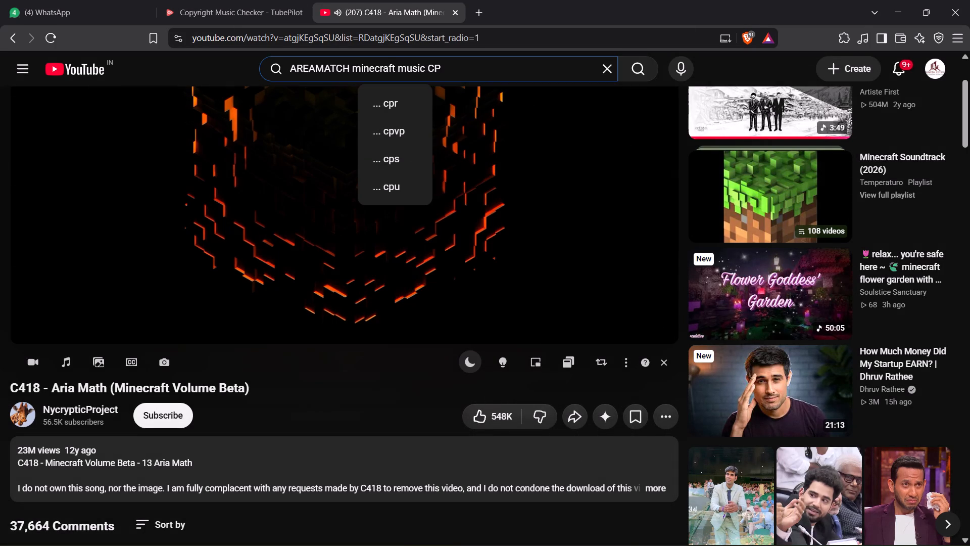
pyautogui.press('BackSpace')
pyautogui.write('OPY')
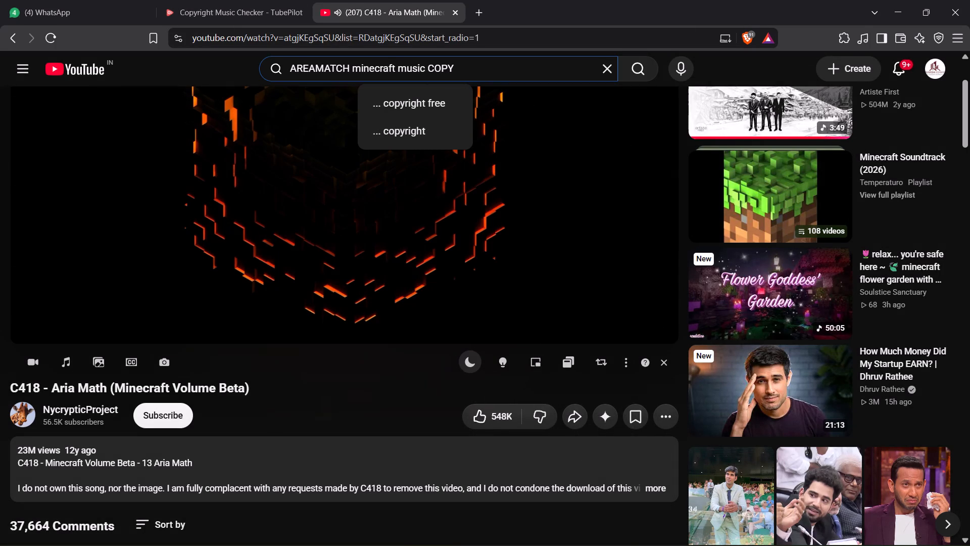
pyautogui.write('RIGHT R')
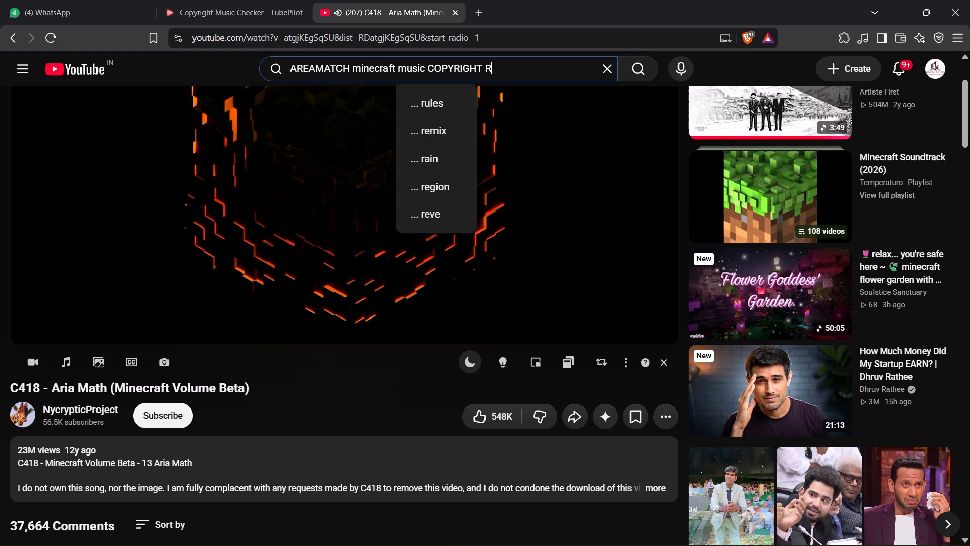
pyautogui.press('BackSpace')
pyautogui.write('FREE')
pyautogui.press('Return')
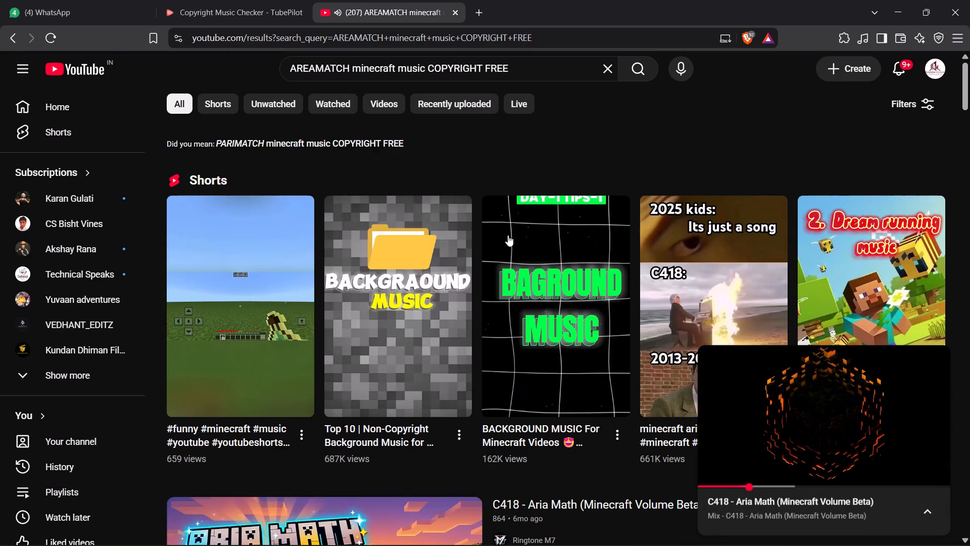
# Copy the share link of the result "C418 - Aria Math (Minecraft Volume Beta) [Copyright Free*]".
pyautogui.scroll(-4, 439, 270)
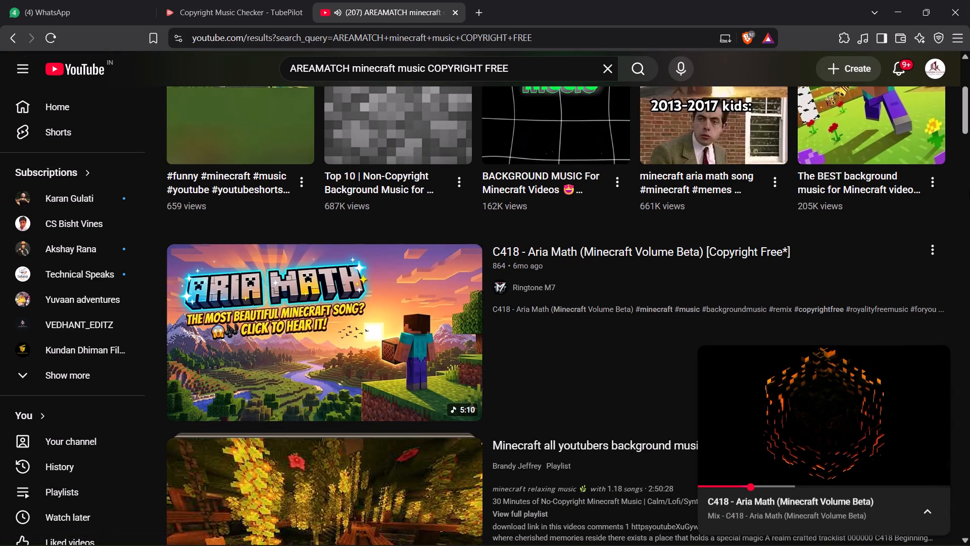
pyautogui.click(934, 248)
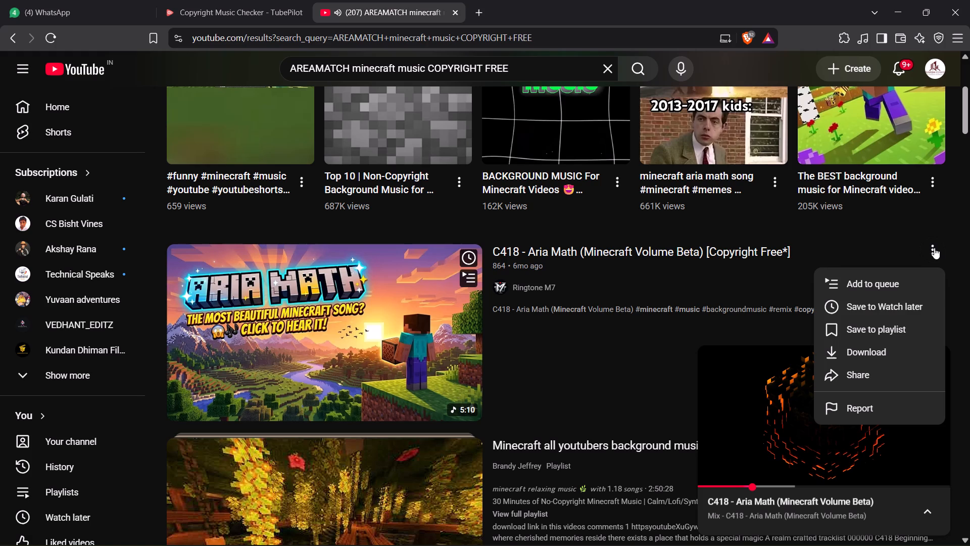
pyautogui.click(891, 369)
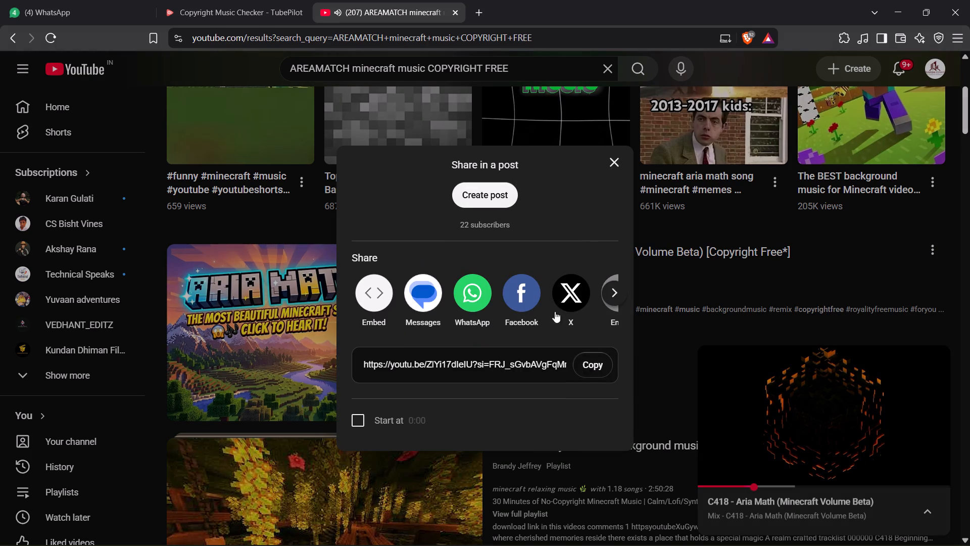
pyautogui.click(605, 363)
# Replace the checked song in the Copyright Music Checker with the copied "[Copyright Free*]" Aria Math link and check its copyright status.
pyautogui.click(252, 0)
pyautogui.scroll(-1, 484, 219)
pyautogui.scroll(4, 484, 219)
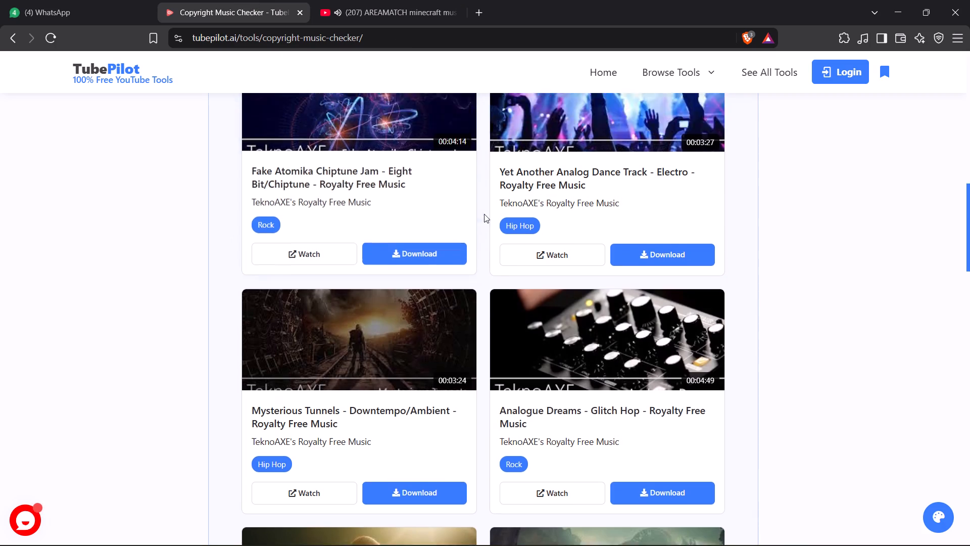
pyautogui.scroll(8, 484, 214)
pyautogui.click(421, 257)
pyautogui.click(419, 262)
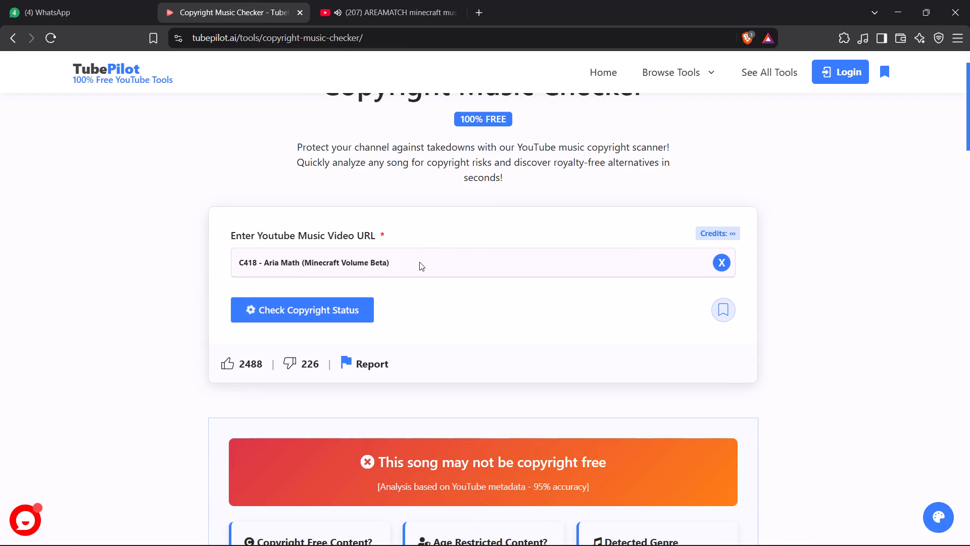
pyautogui.click(722, 260)
pyautogui.click(560, 263)
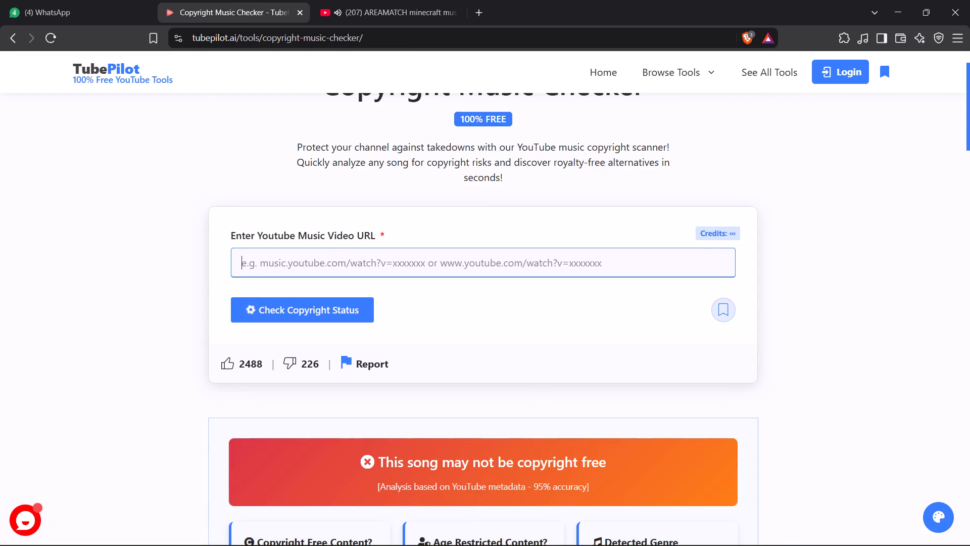
pyautogui.hotkey('ctrl', 'v')
pyautogui.click(290, 303)
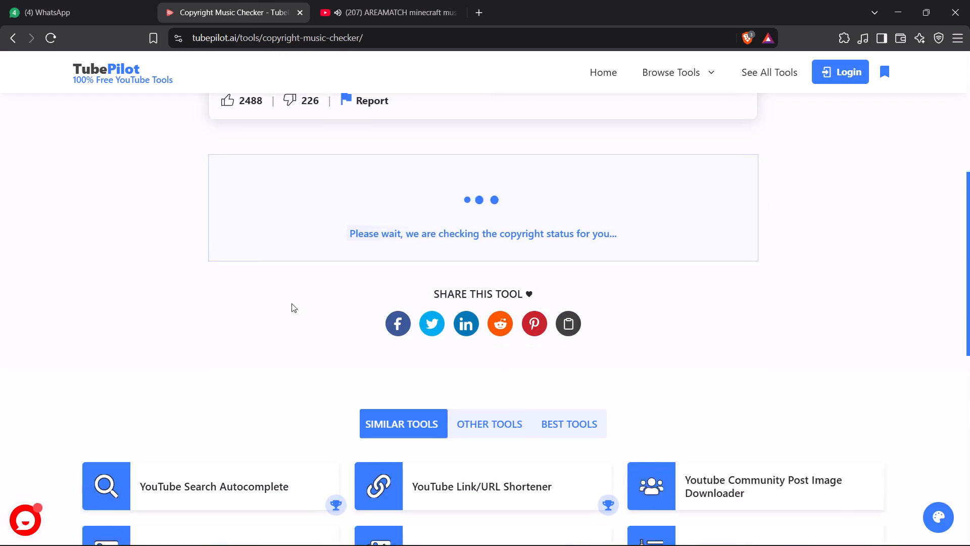
pyautogui.scroll(4, 542, 209)
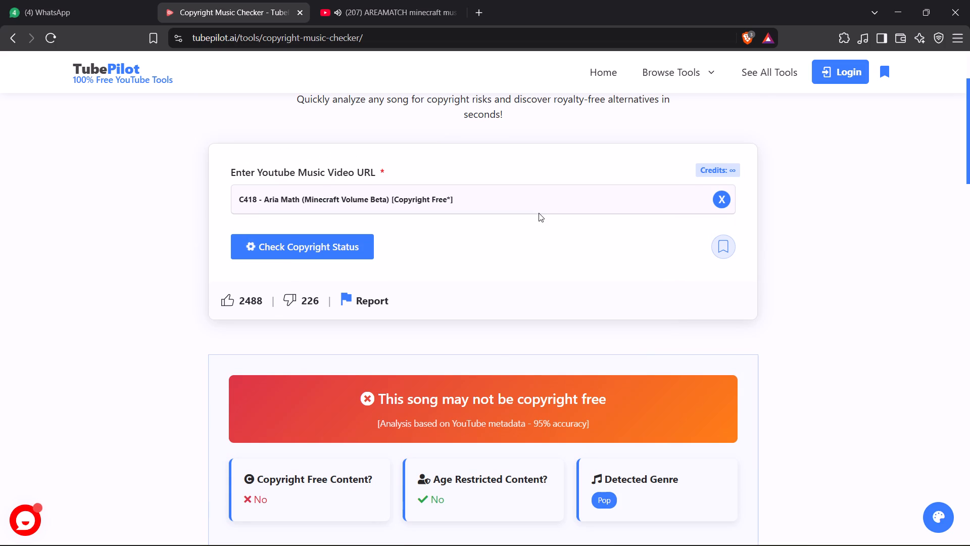
# Return to YouTube, close the share dialog and browse further down the results for other copyright-free Minecraft music.
pyautogui.click(373, 0)
pyautogui.click(619, 158)
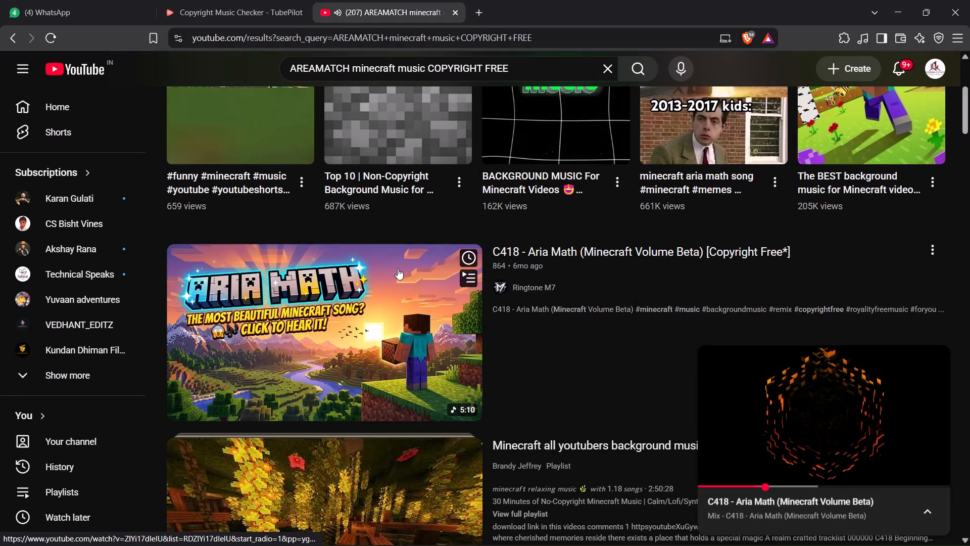
pyautogui.scroll(-4, 401, 261)
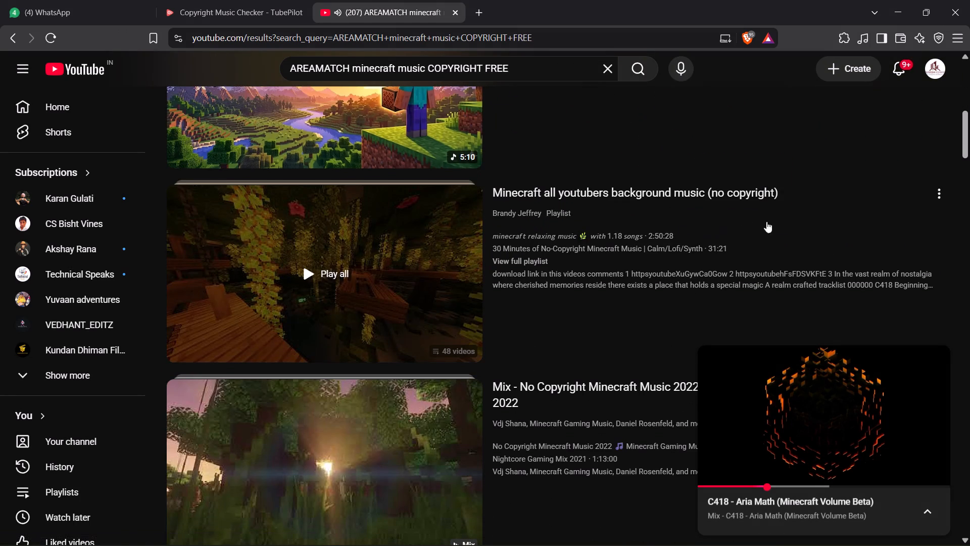
pyautogui.scroll(-3, 821, 220)
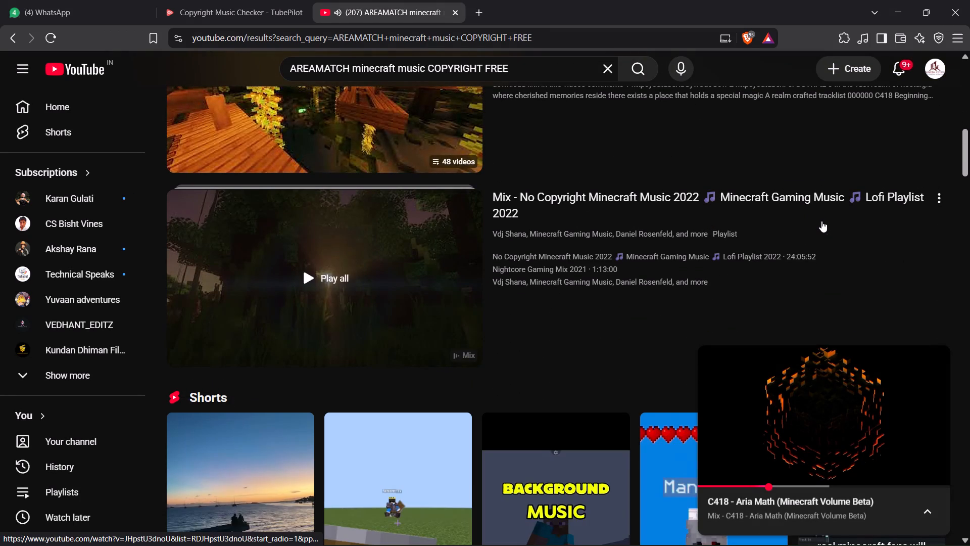
pyautogui.scroll(-5, 600, 271)
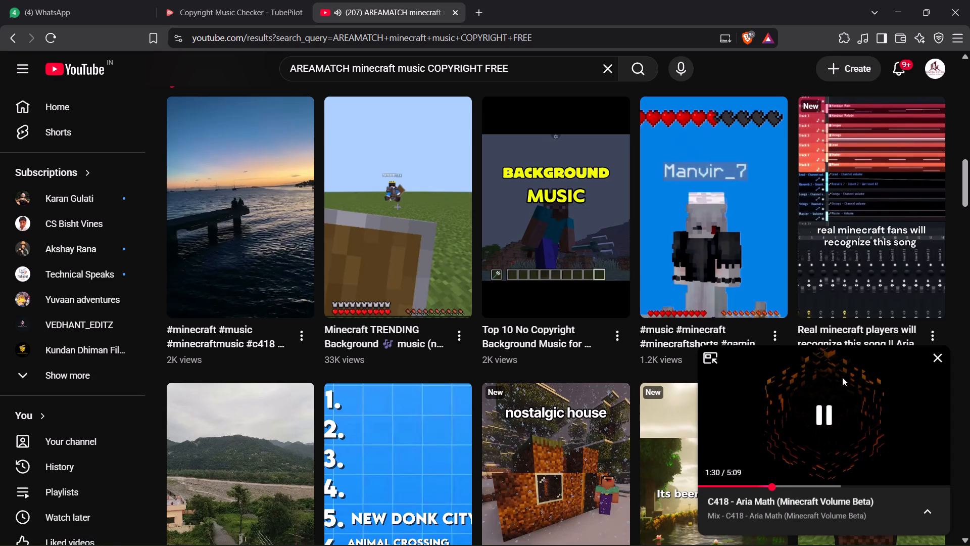
# Close the mini player playing C418 - Aria Math over the YouTube search results.
pyautogui.click(940, 358)
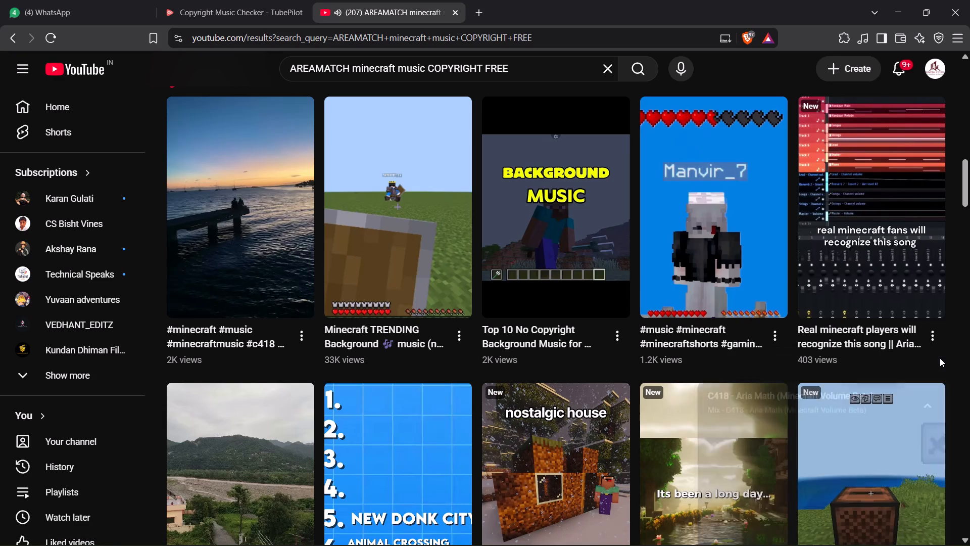
pyautogui.scroll(7, 800, 256)
pyautogui.scroll(20, 730, 287)
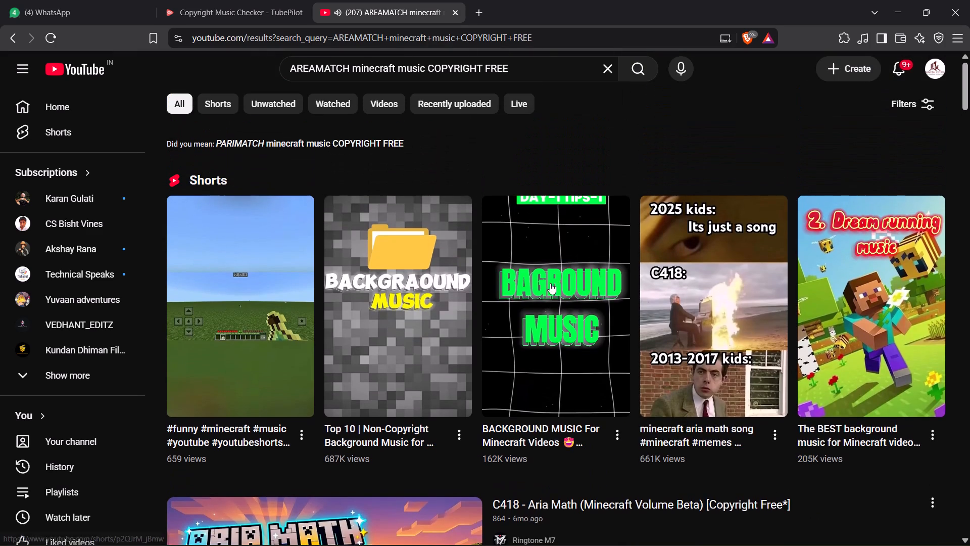
pyautogui.scroll(2, 550, 283)
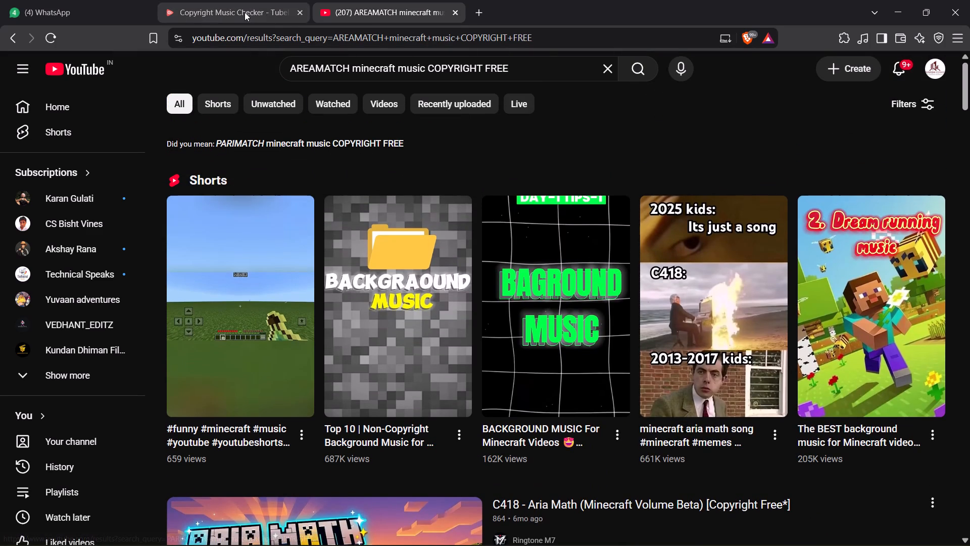
# Close the TubePilot Copyright Music Checker page, keeping the YouTube search results open.
pyautogui.click(245, 12)
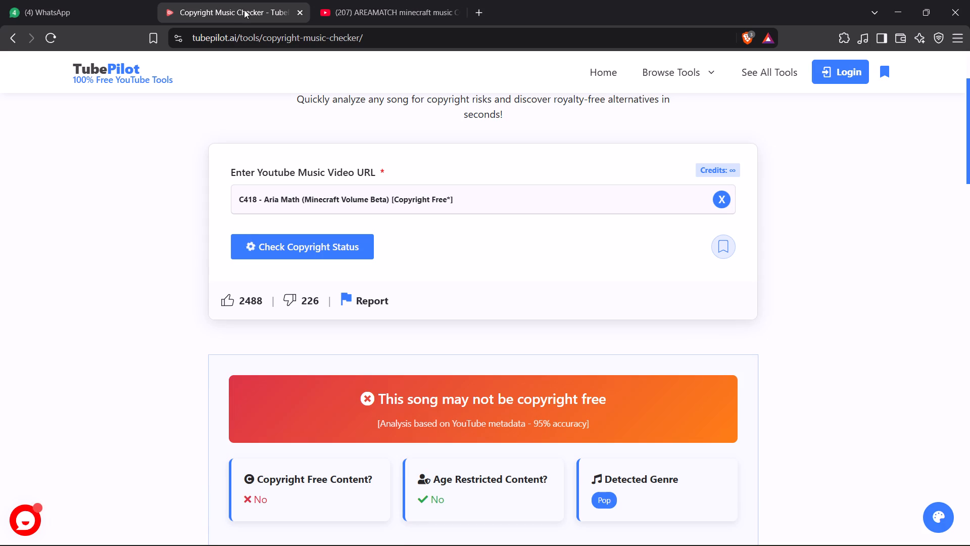
pyautogui.click(317, 0)
pyautogui.click(298, 10)
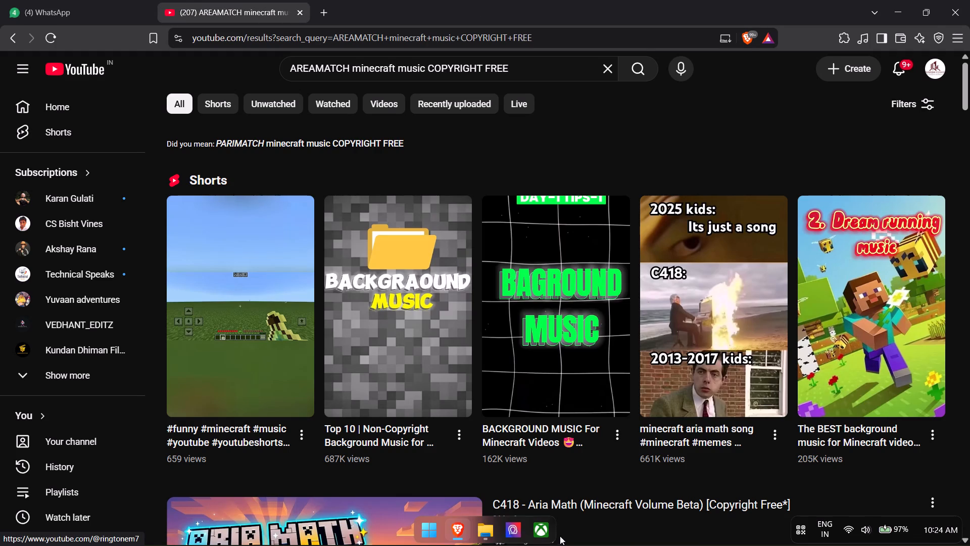
# Switch to File Explorer at the "property seller check kijie" folder.
pyautogui.click(476, 527)
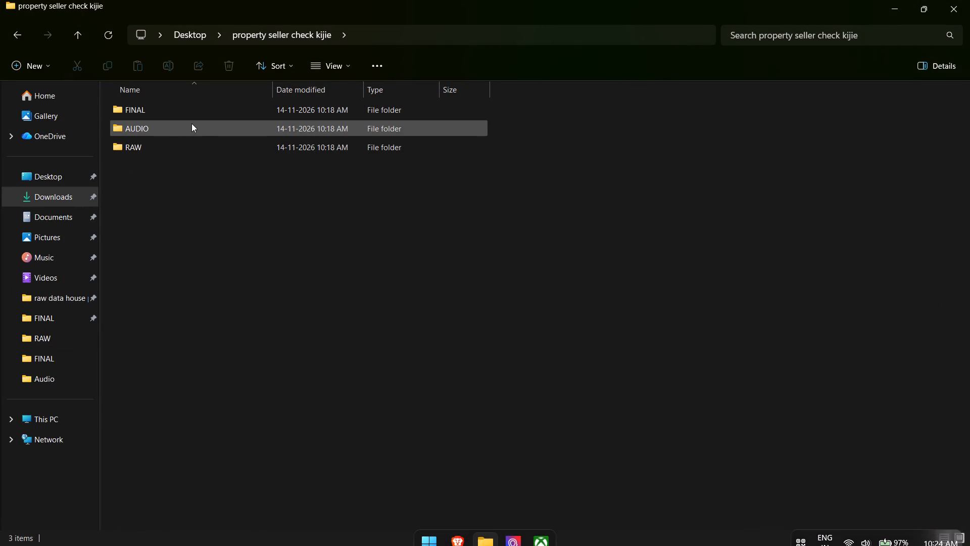
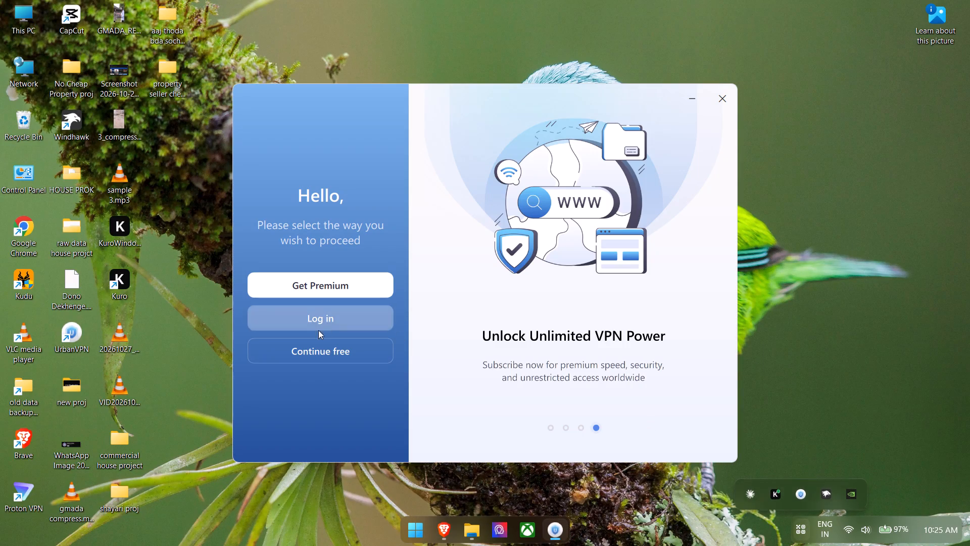
# Continue with the free version of UrbanVPN, skip the premium offer, start the United States connection and close its window.
pyautogui.click(302, 358)
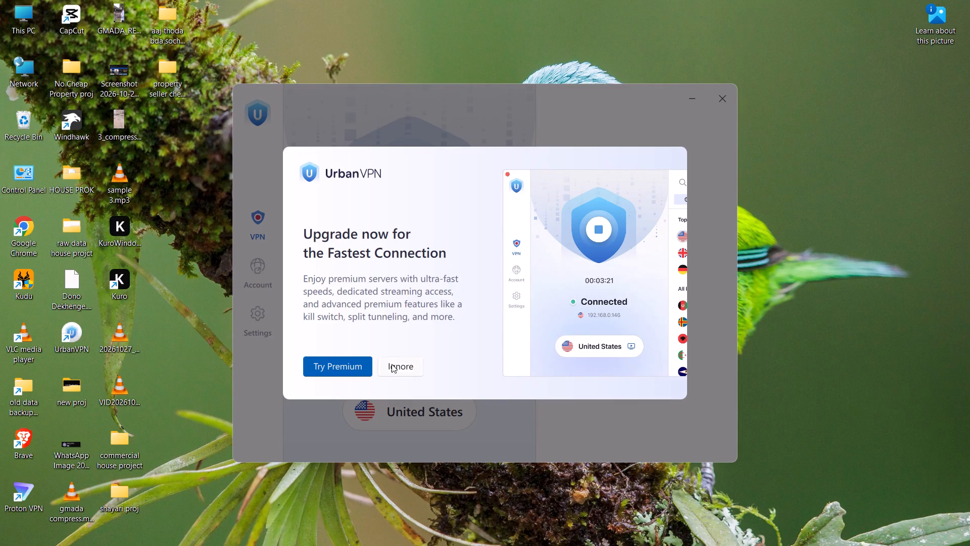
pyautogui.click(392, 364)
pyautogui.click(411, 205)
pyautogui.click(416, 192)
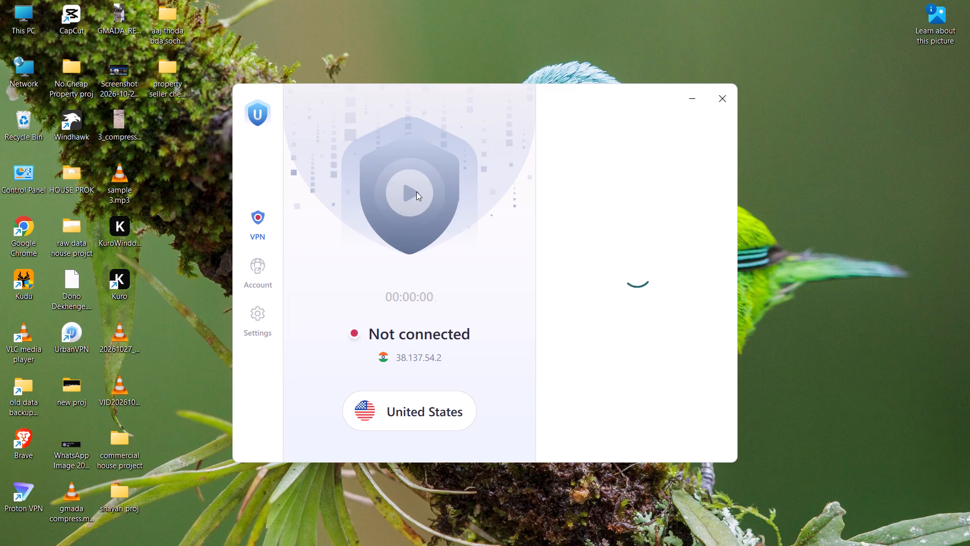
pyautogui.click(416, 192)
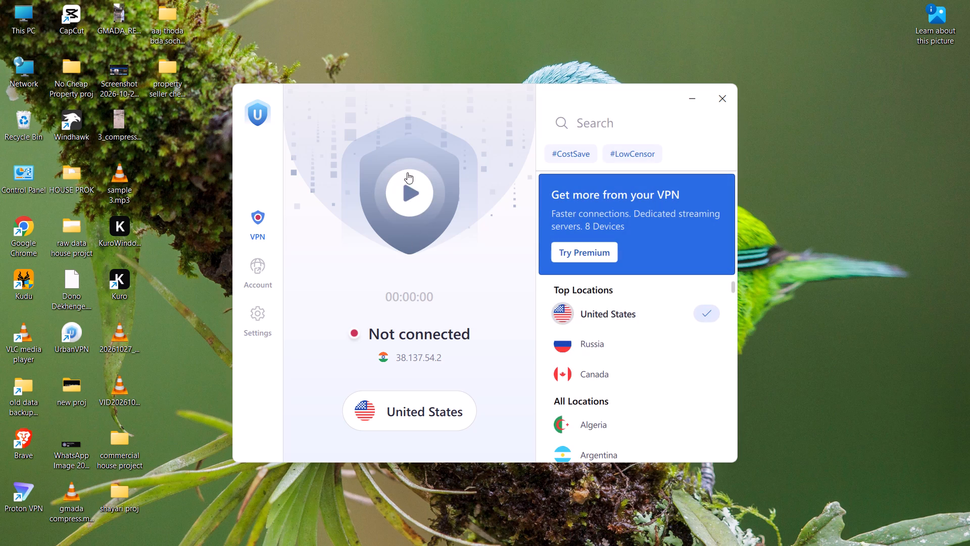
pyautogui.click(407, 187)
pyautogui.click(722, 95)
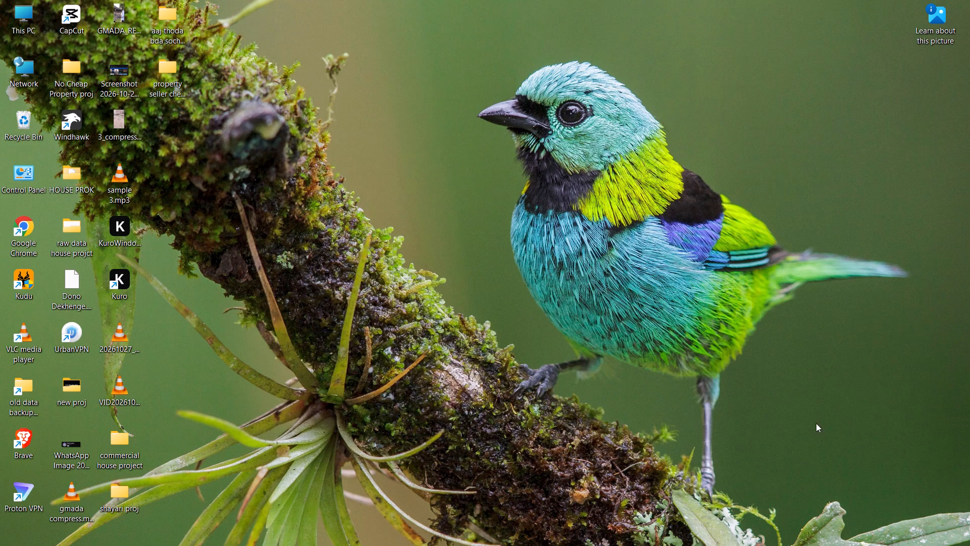
# Show the hidden background apps in the system tray.
pyautogui.click(800, 526)
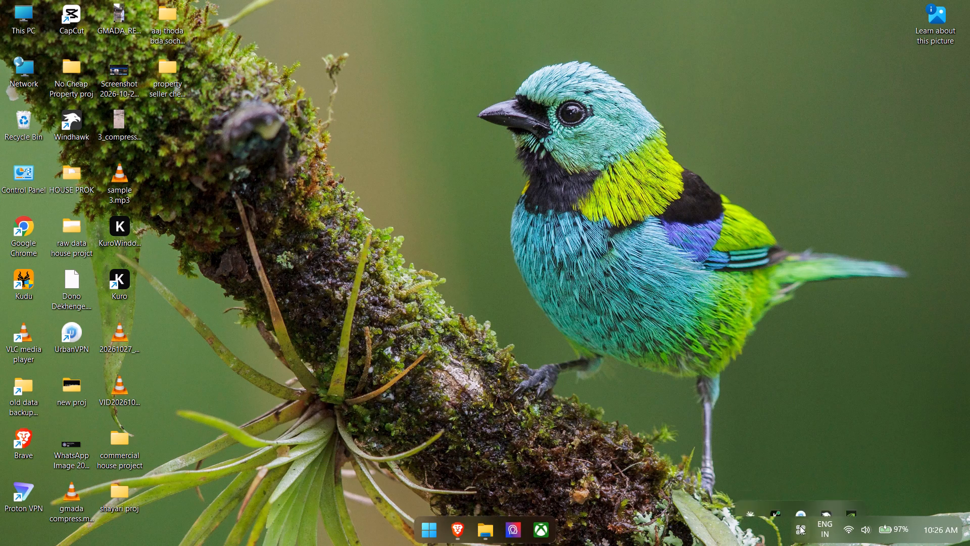
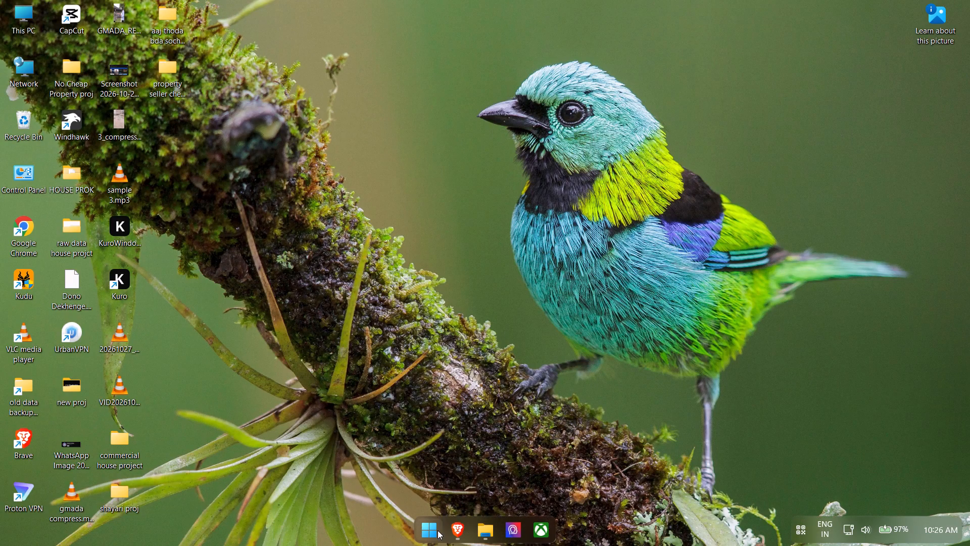
# Check the "property seller check kijie" project folder and minimise its window again.
pyautogui.click(487, 486)
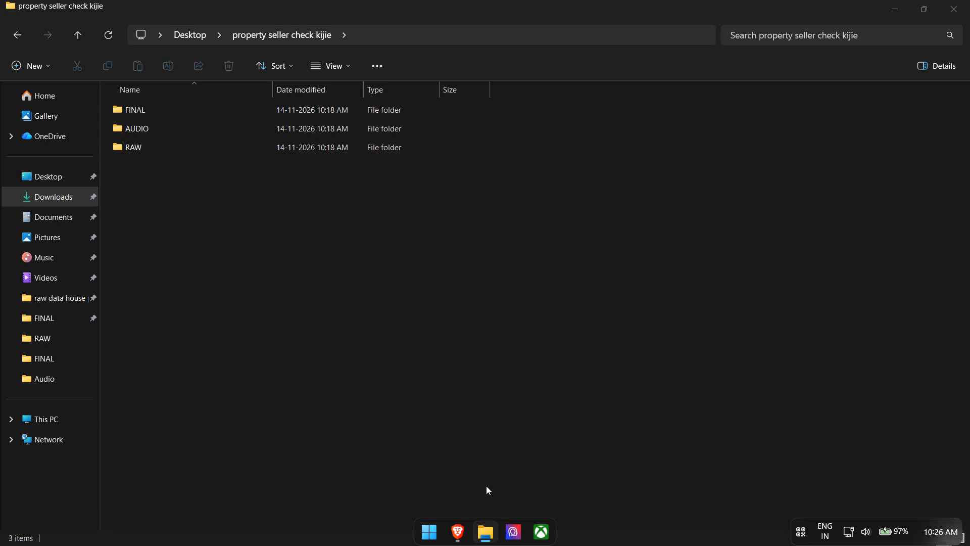
pyautogui.click(885, 7)
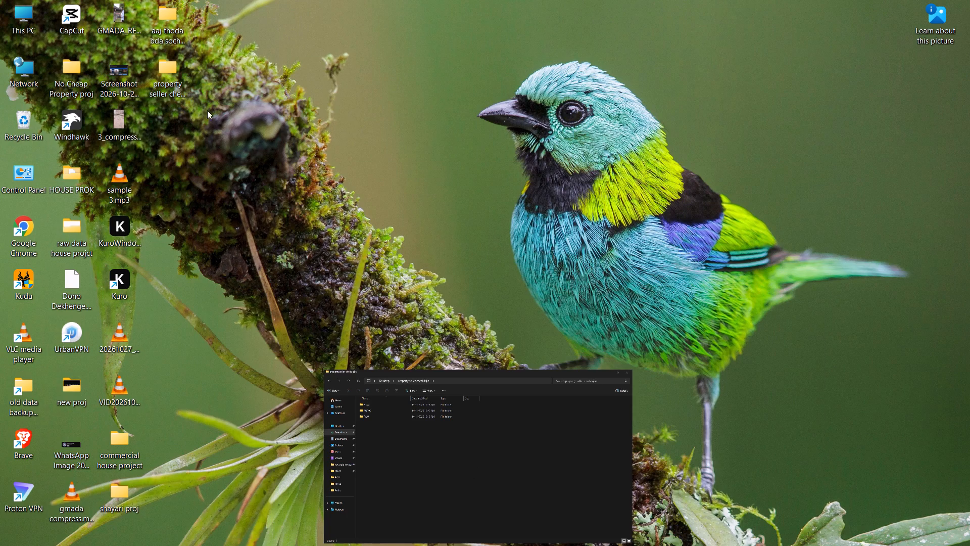
# Launch the CapCut video editor from the desktop.
pyautogui.doubleClick(71, 6)
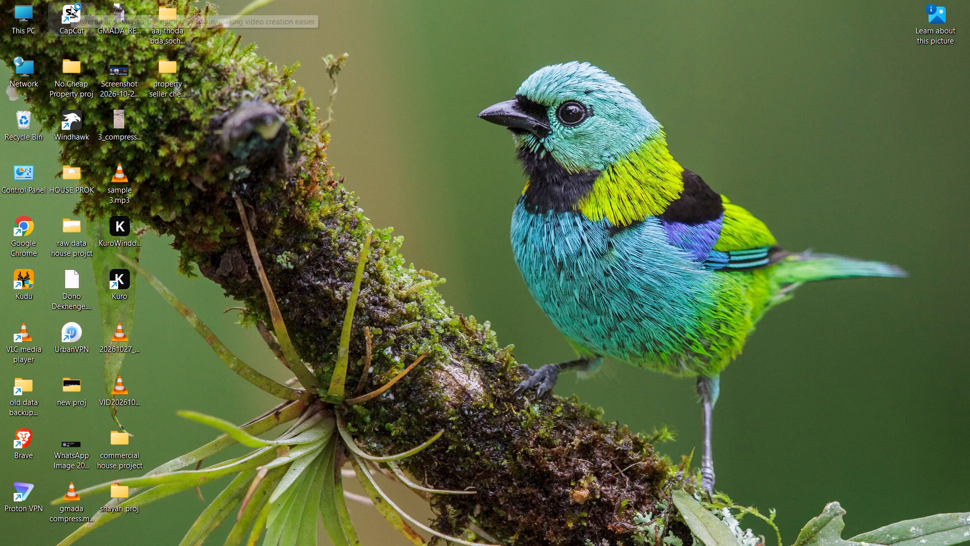
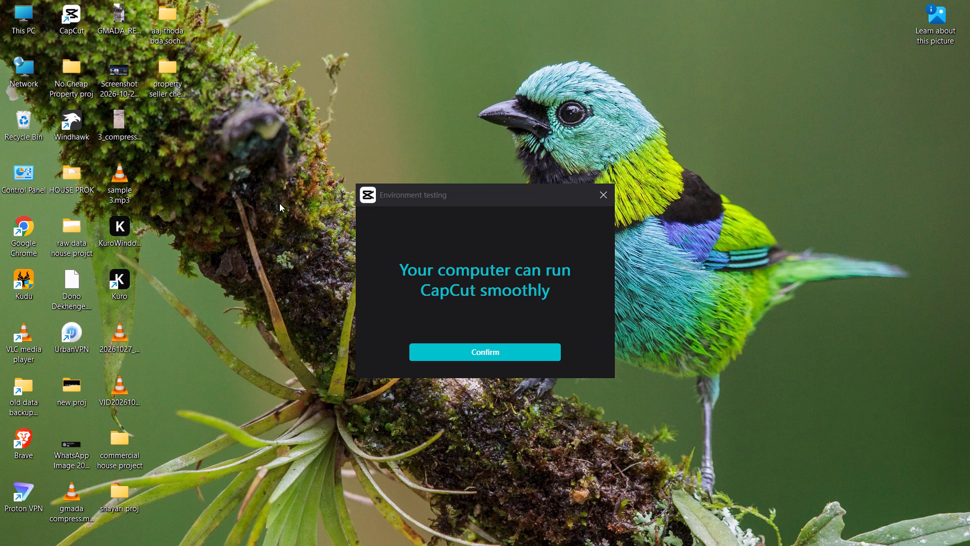
# Confirm the environment test and create a new video project.
pyautogui.click(501, 362)
pyautogui.click(512, 356)
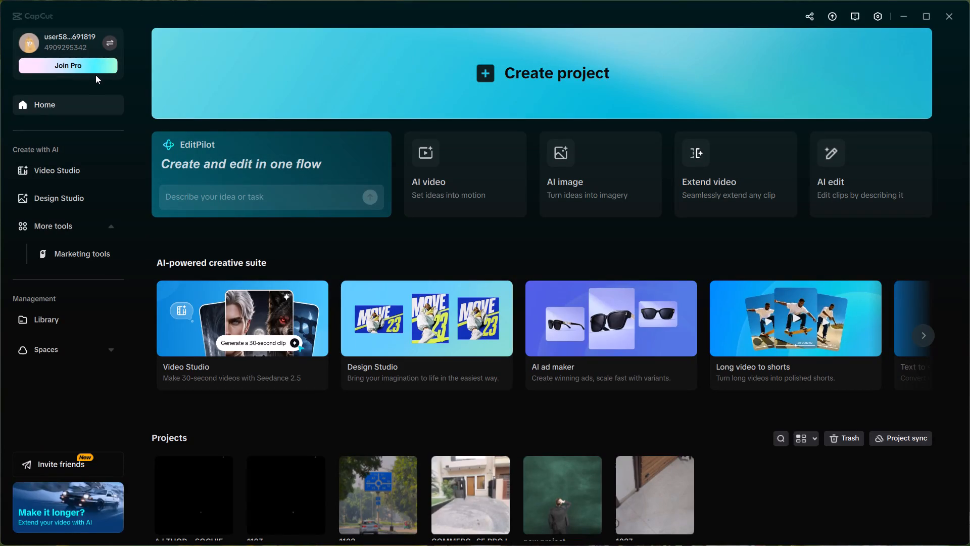
pyautogui.click(478, 85)
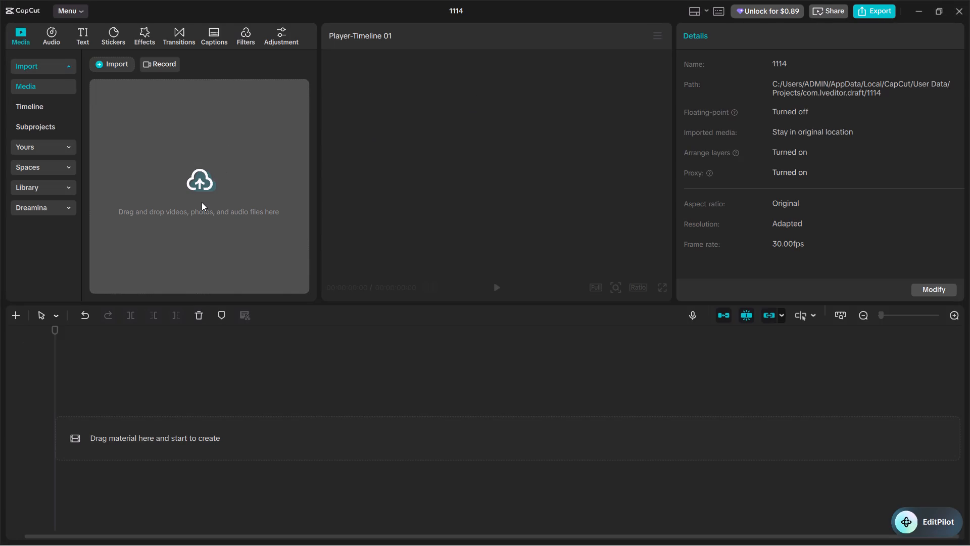
# Rename the new project as SELLER CHECK KARO.
pyautogui.doubleClick(459, 8)
pyautogui.write('SELLER CHECK')
pyautogui.press('space')
pyautogui.write('KARO')
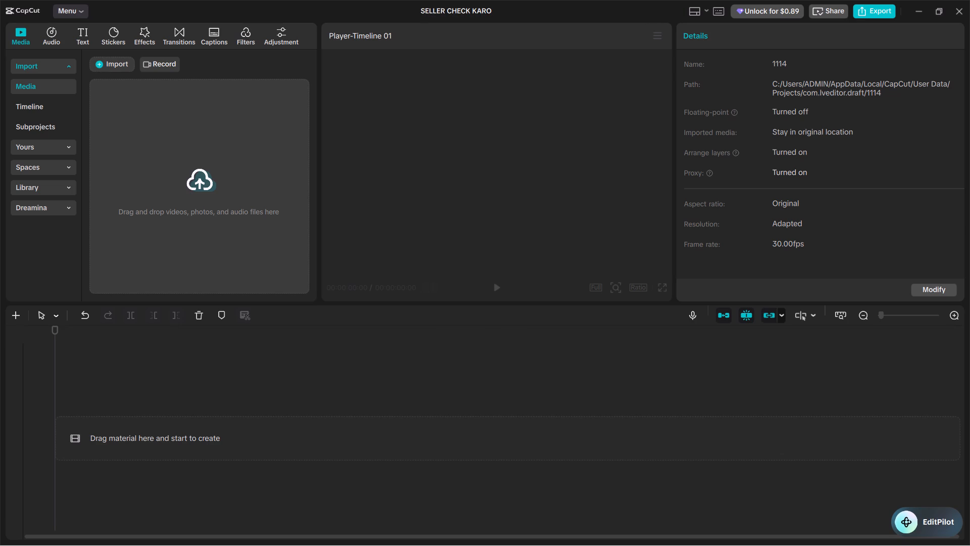
pyautogui.press('Return')
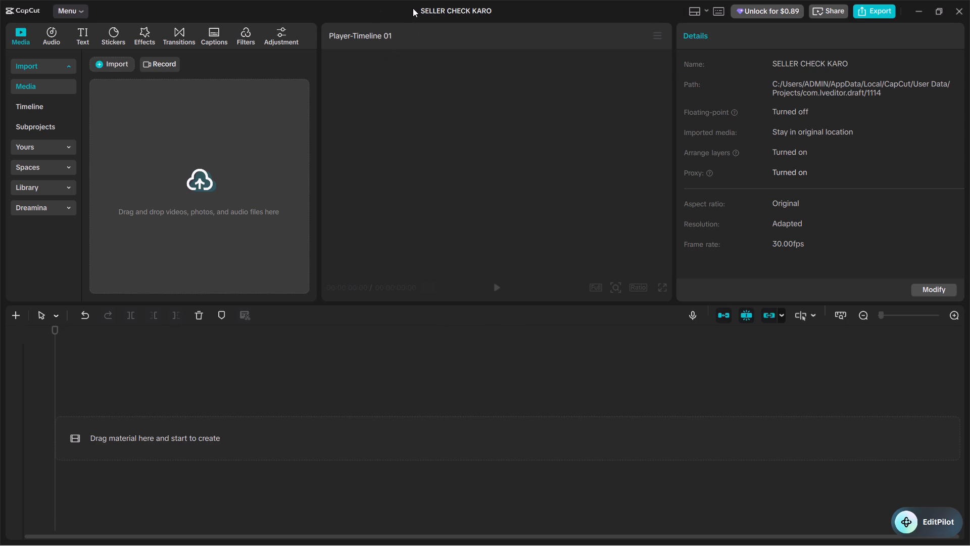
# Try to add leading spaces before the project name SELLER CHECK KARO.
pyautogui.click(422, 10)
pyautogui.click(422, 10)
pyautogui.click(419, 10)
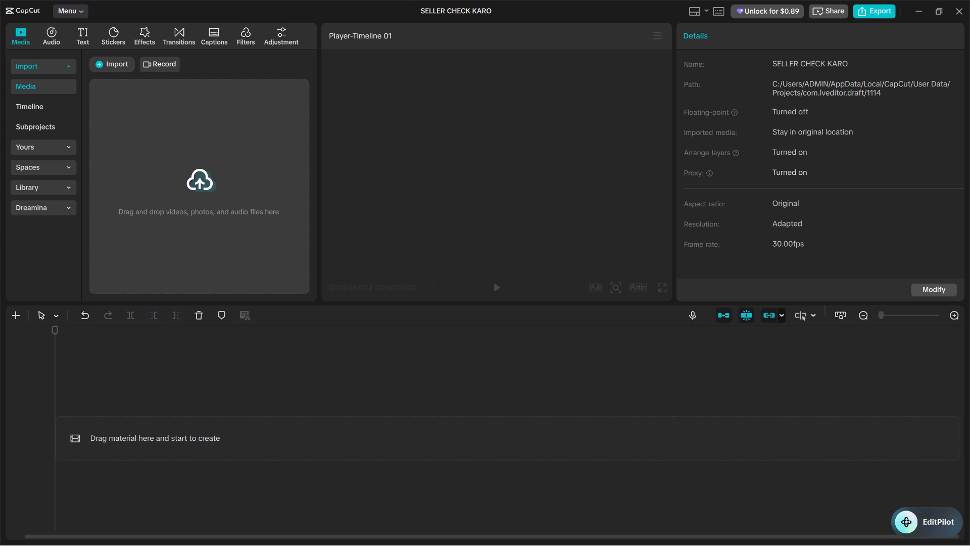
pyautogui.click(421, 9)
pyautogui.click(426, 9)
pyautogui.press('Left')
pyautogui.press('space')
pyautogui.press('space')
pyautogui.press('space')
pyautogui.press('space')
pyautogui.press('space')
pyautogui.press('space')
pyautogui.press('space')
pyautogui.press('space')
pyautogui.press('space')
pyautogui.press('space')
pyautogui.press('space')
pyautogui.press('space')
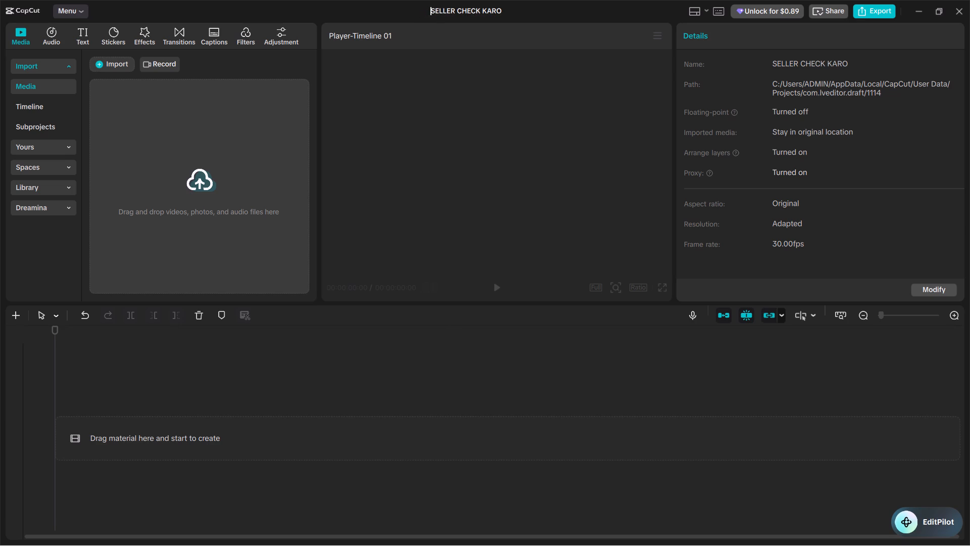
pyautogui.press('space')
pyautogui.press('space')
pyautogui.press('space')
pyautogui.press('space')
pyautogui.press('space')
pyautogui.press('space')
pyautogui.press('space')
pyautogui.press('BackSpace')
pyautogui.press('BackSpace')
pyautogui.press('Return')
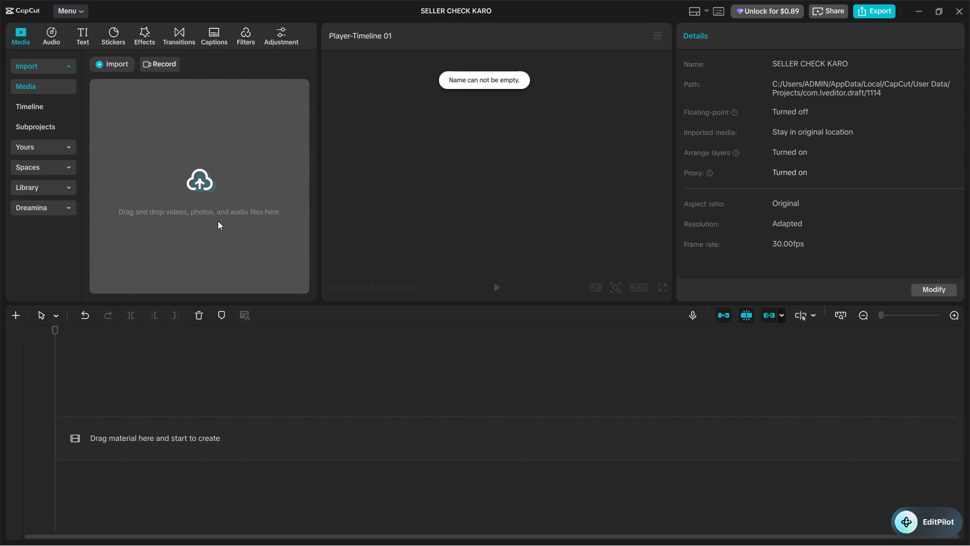
# Import SIR AUDIO.aac from the AUDIO folder of the Desktop's "property seller check kijie" folder into the project media.
pyautogui.click(208, 188)
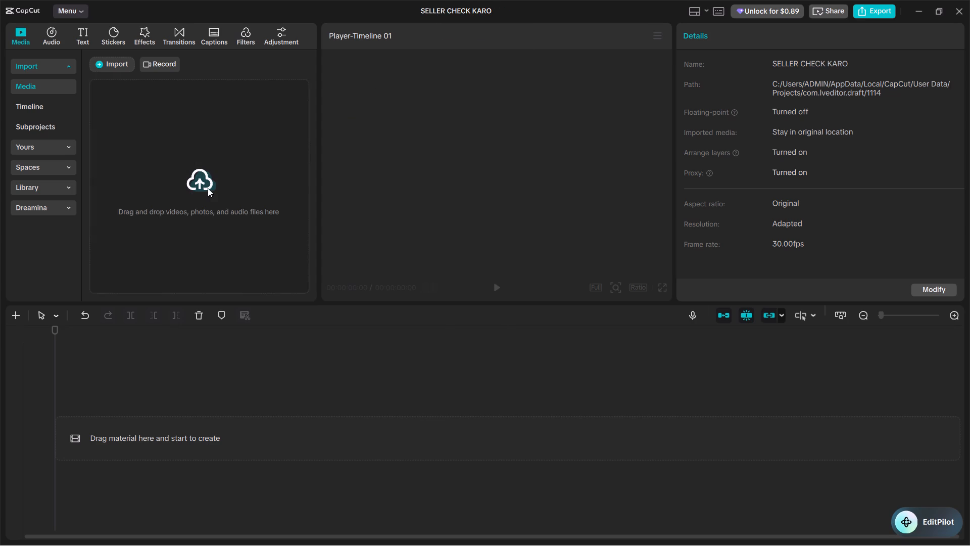
pyautogui.click(177, 207)
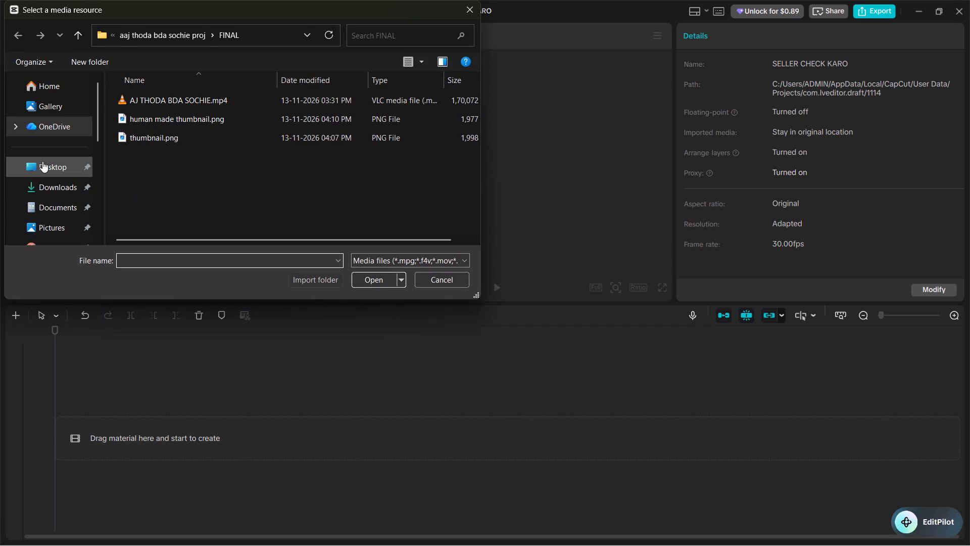
pyautogui.click(42, 161)
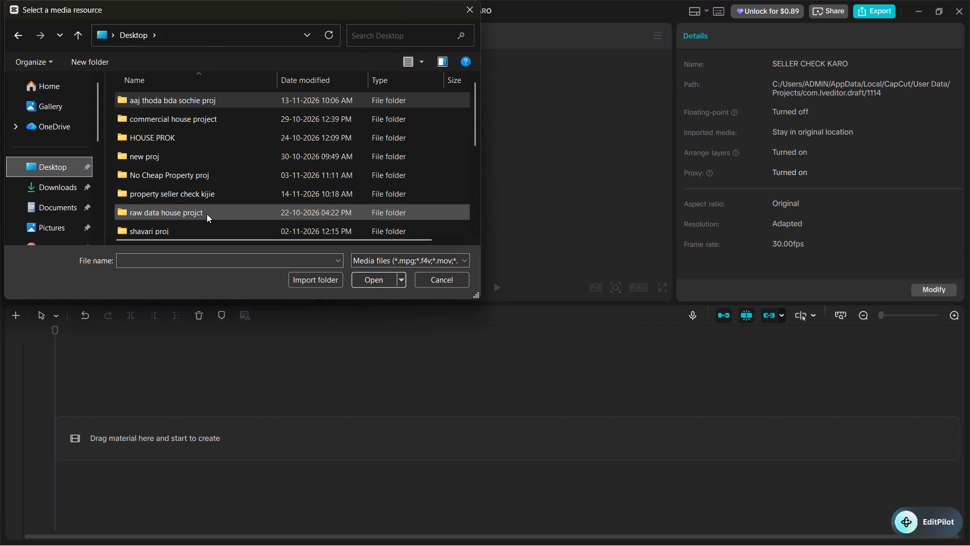
pyautogui.doubleClick(245, 197)
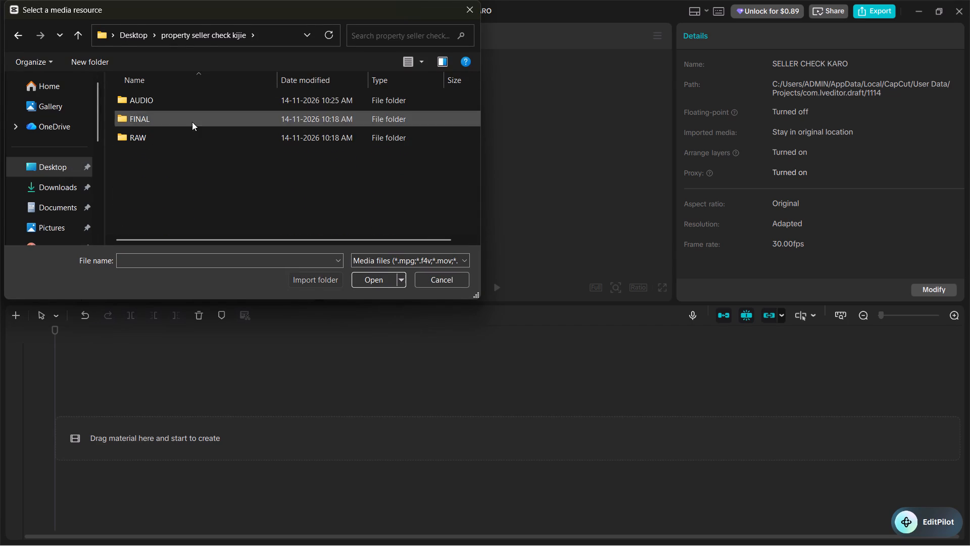
pyautogui.doubleClick(215, 99)
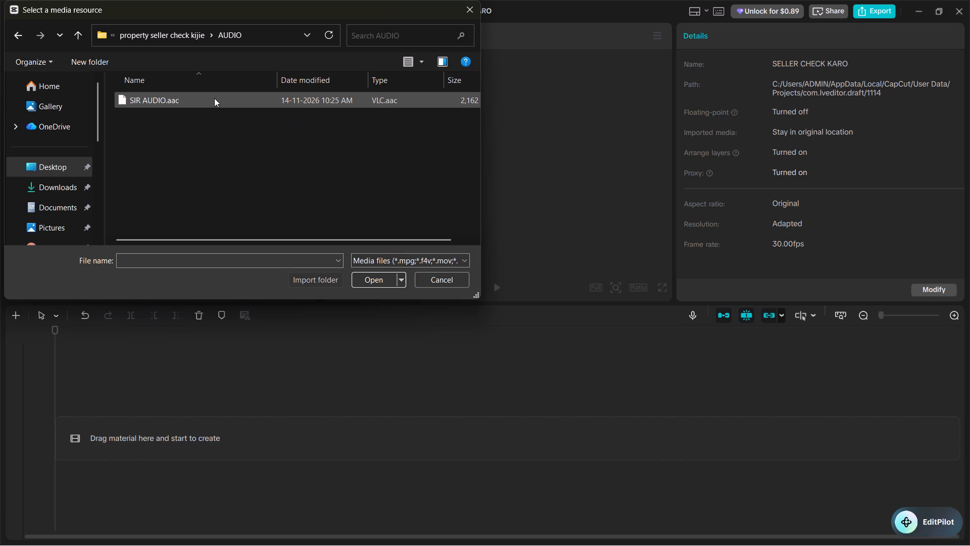
pyautogui.click(193, 100)
pyautogui.click(193, 100)
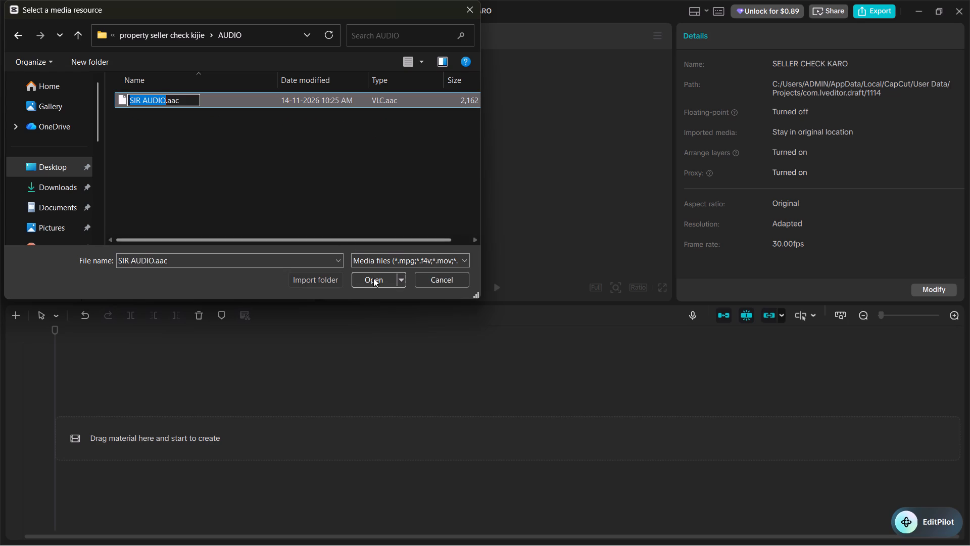
pyautogui.click(373, 278)
pyautogui.click(373, 278)
# Place SIR AUDIO.aac at the start of the timeline and play it from the beginning.
pyautogui.moveTo(137, 106); pyautogui.dragTo(135, 242)
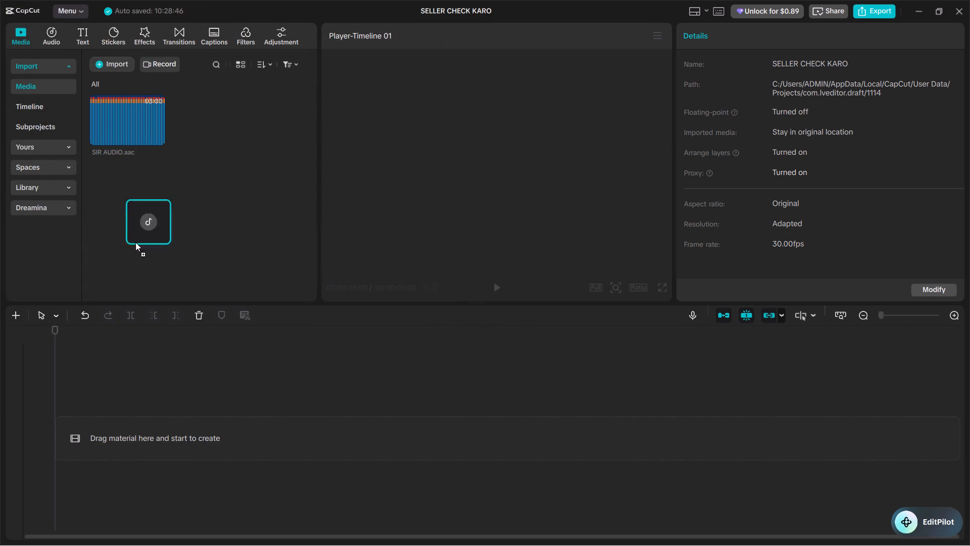
pyautogui.moveTo(135, 242); pyautogui.dragTo(42, 435)
pyautogui.moveTo(57, 385); pyautogui.dragTo(52, 383)
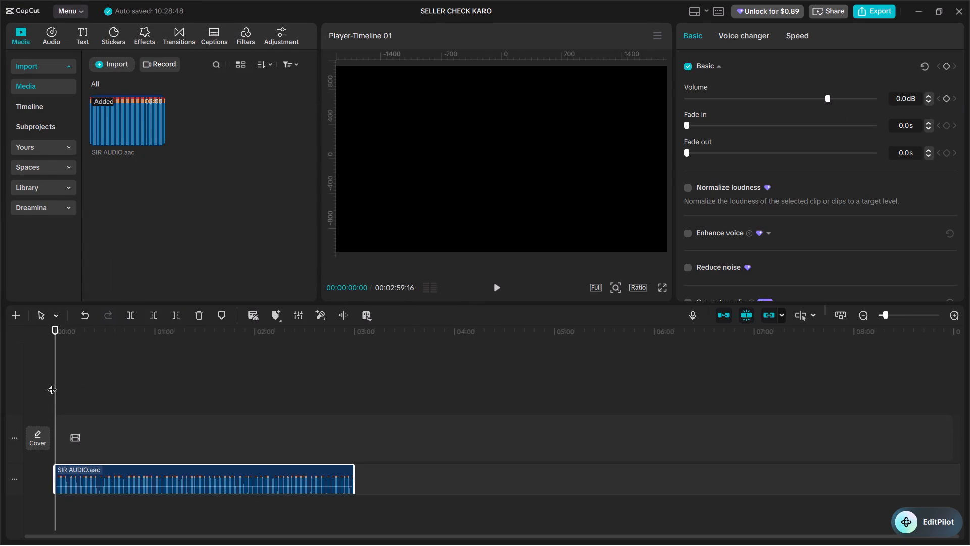
pyautogui.moveTo(52, 383); pyautogui.dragTo(50, 380)
pyautogui.press('space')
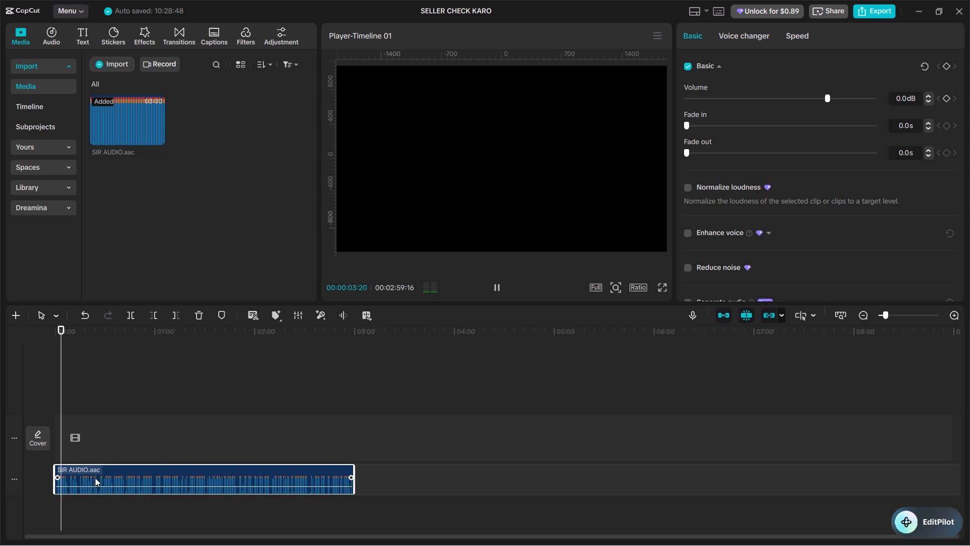
# Run Separate audio on the SIR AUDIO.aac clip to isolate the Vocals, with the remaining audio kept.
pyautogui.click(95, 478)
pyautogui.scroll(-3, 814, 227)
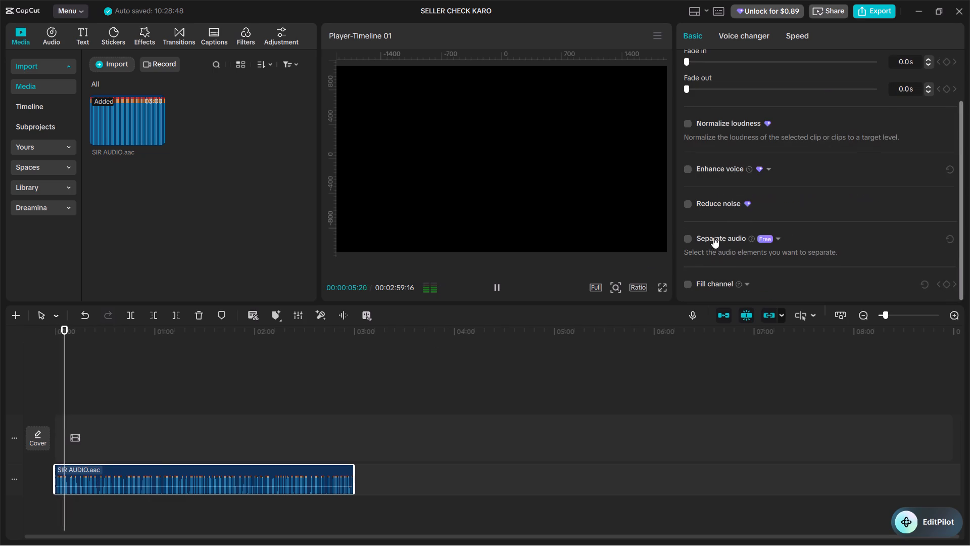
pyautogui.click(688, 238)
pyautogui.click(719, 276)
pyautogui.scroll(-2, 789, 253)
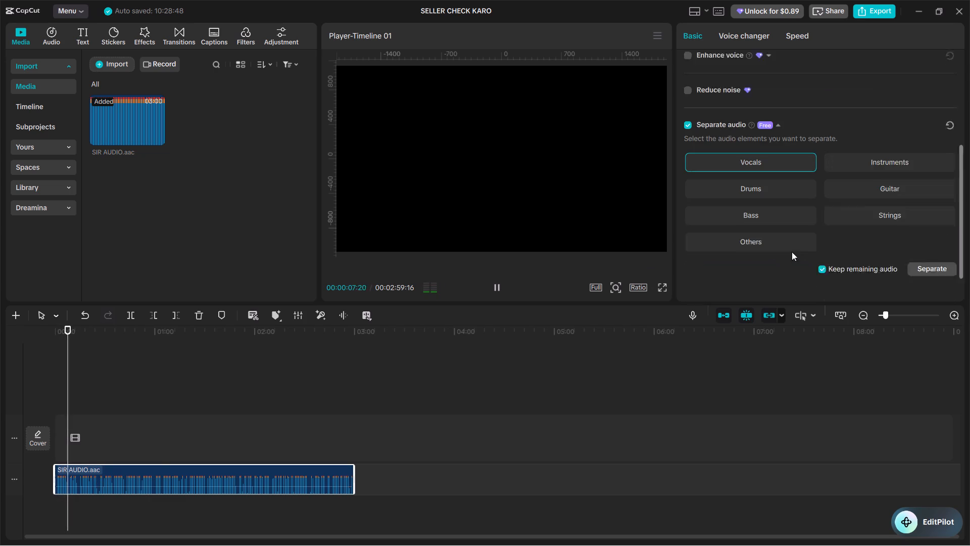
pyautogui.scroll(-1, 792, 252)
pyautogui.click(915, 233)
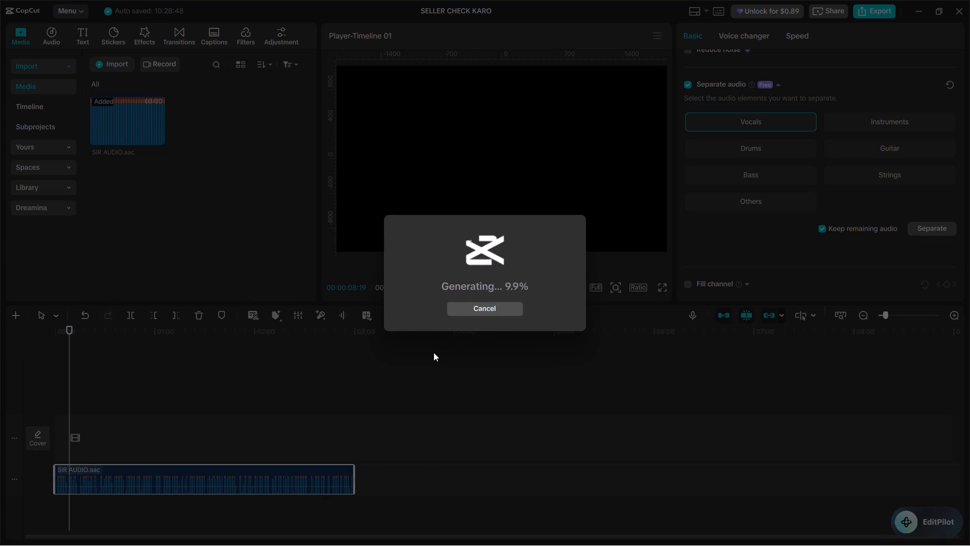
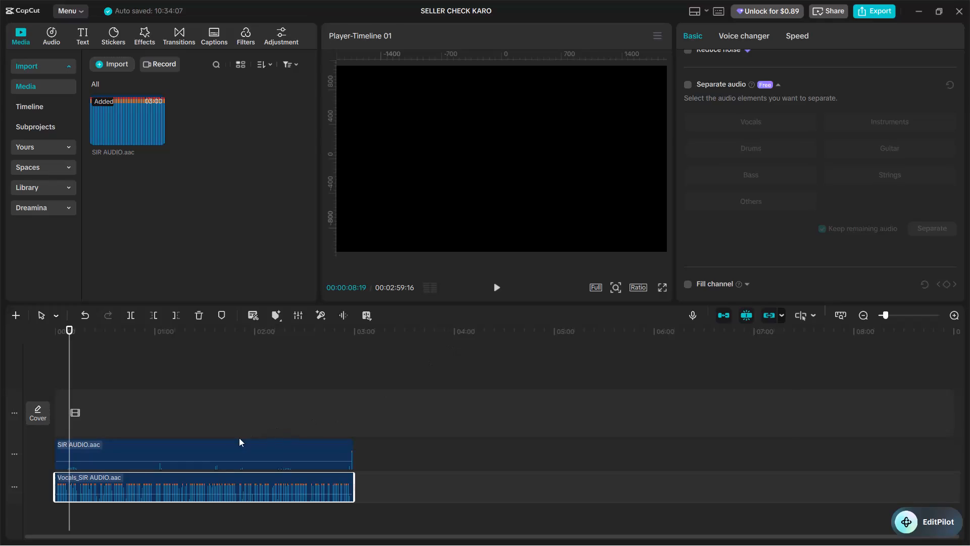
# Delete the leftover SIR AUDIO.aac clip above the Vocals_SIR AUDIO.aac clip and return the playhead to the timeline start.
pyautogui.click(212, 454)
pyautogui.press('BackSpace')
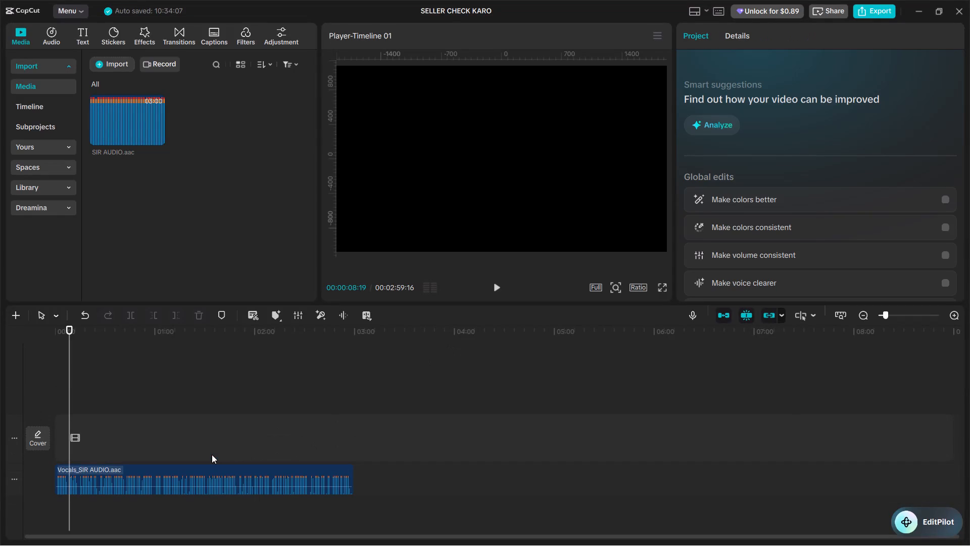
pyautogui.click(68, 397)
pyautogui.moveTo(68, 397); pyautogui.dragTo(50, 397)
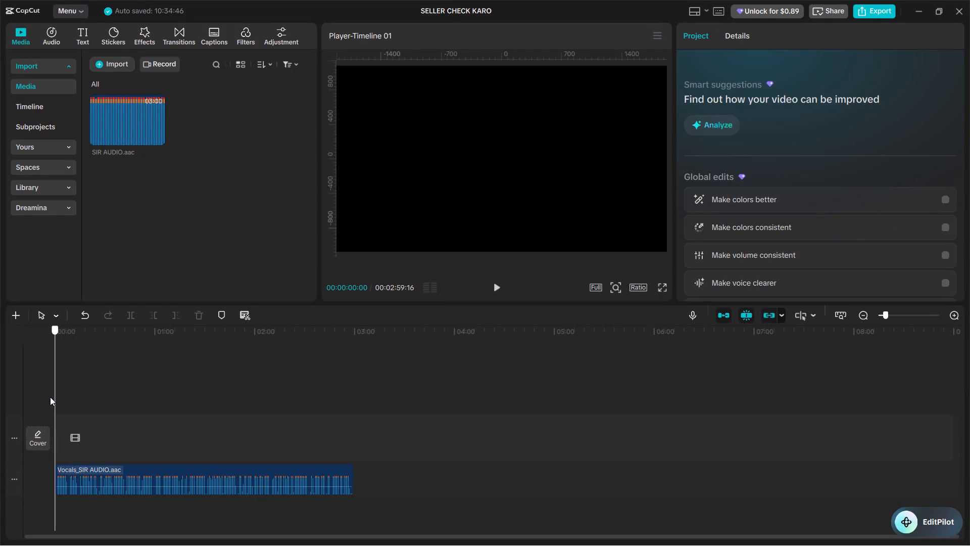
pyautogui.moveTo(50, 397); pyautogui.dragTo(49, 397)
# Turn off the main track magnet and linkage for the timeline, keeping auto snapping on.
pyautogui.click(729, 317)
pyautogui.click(770, 315)
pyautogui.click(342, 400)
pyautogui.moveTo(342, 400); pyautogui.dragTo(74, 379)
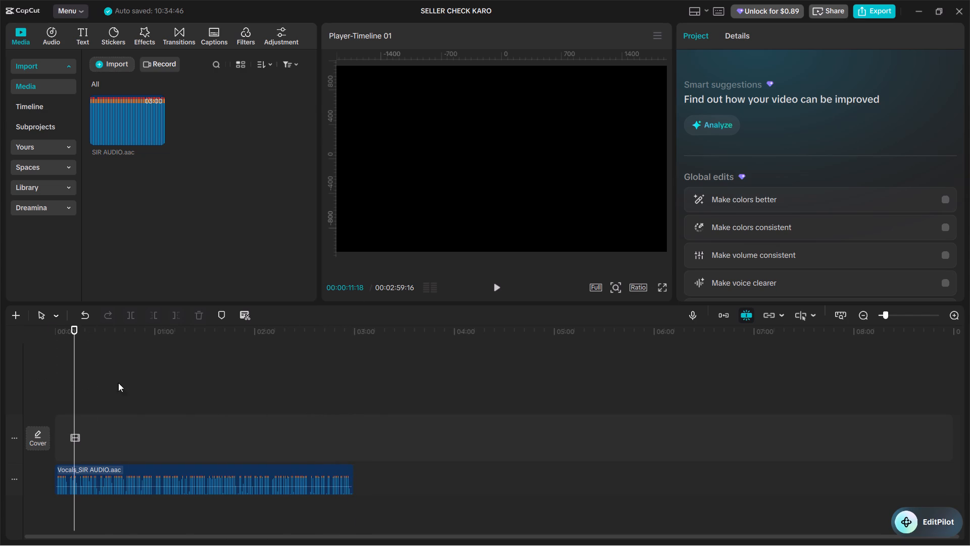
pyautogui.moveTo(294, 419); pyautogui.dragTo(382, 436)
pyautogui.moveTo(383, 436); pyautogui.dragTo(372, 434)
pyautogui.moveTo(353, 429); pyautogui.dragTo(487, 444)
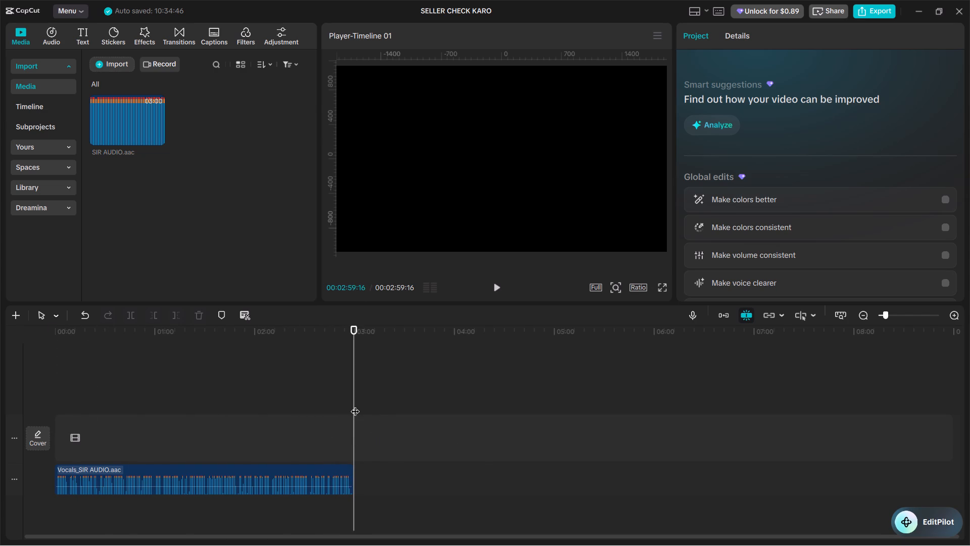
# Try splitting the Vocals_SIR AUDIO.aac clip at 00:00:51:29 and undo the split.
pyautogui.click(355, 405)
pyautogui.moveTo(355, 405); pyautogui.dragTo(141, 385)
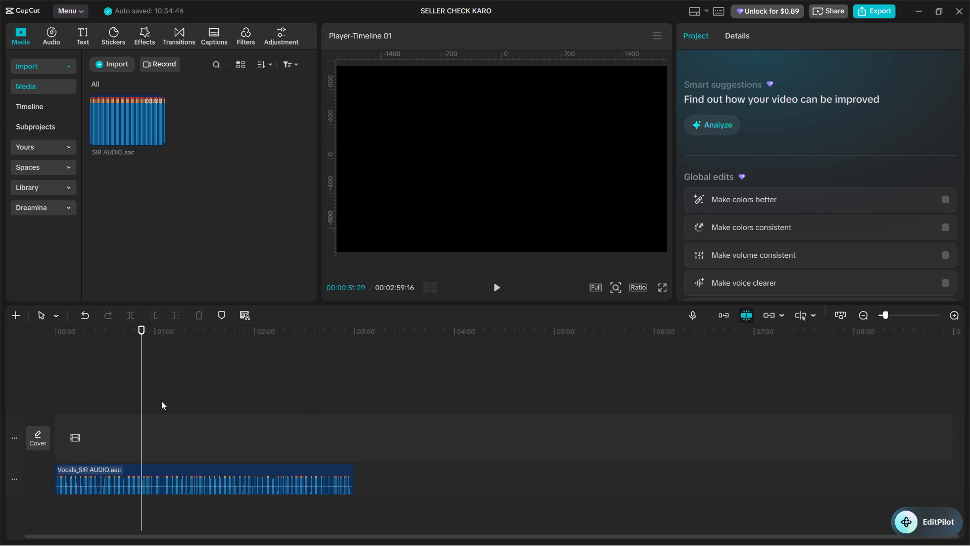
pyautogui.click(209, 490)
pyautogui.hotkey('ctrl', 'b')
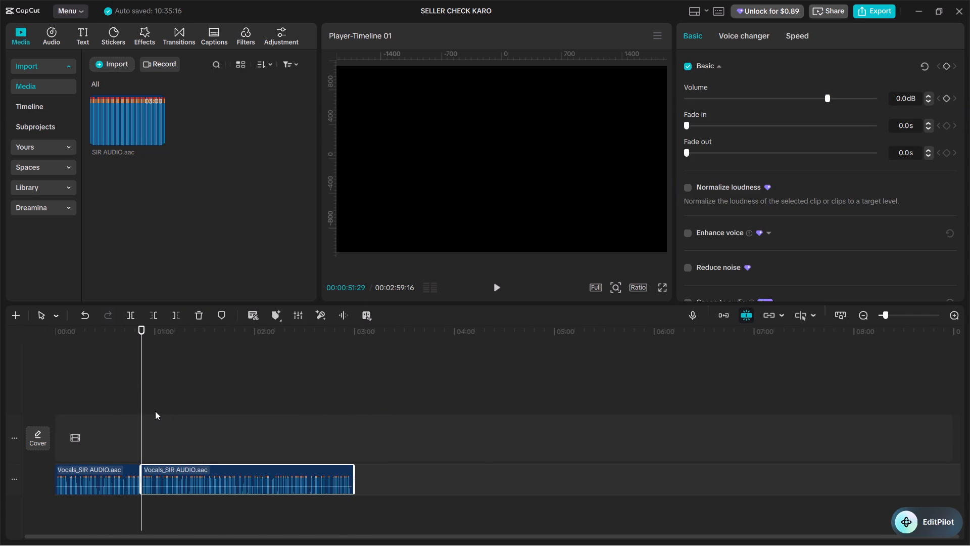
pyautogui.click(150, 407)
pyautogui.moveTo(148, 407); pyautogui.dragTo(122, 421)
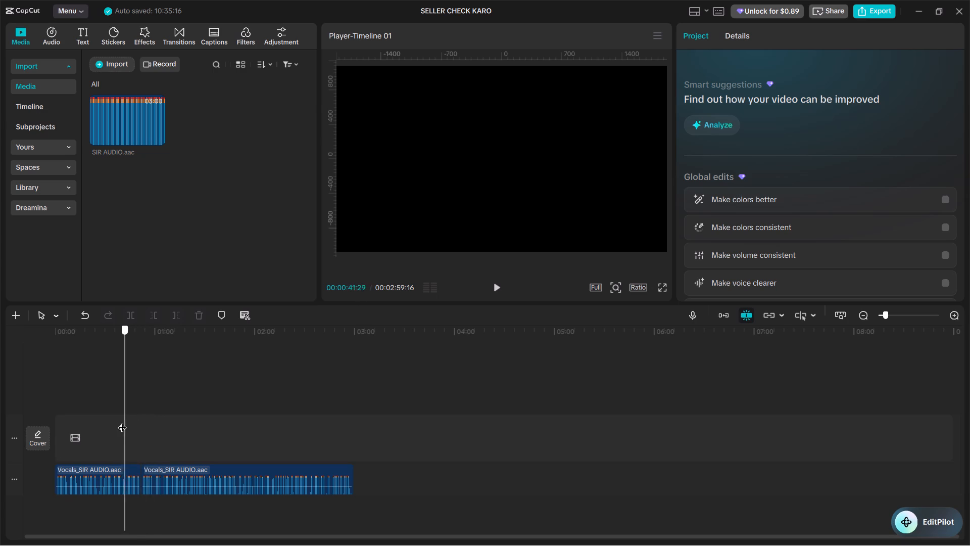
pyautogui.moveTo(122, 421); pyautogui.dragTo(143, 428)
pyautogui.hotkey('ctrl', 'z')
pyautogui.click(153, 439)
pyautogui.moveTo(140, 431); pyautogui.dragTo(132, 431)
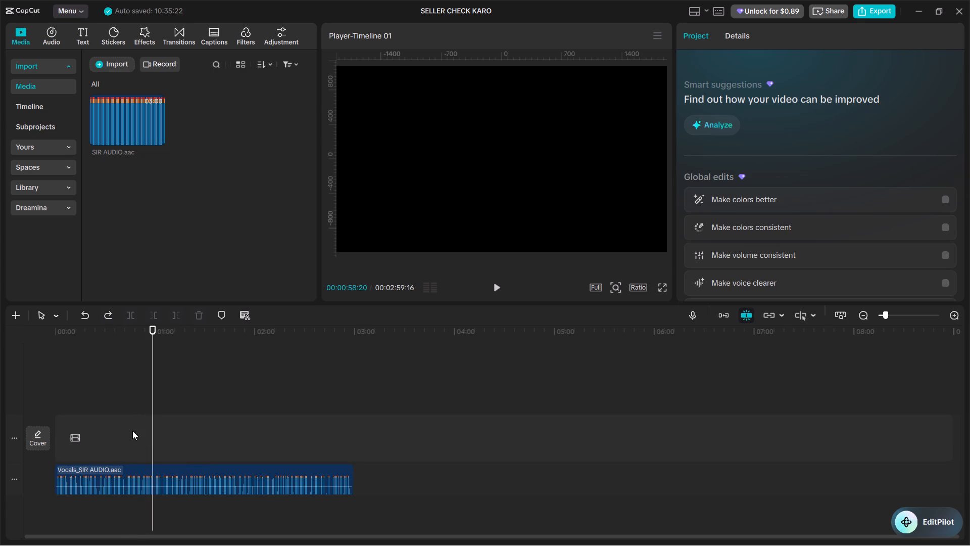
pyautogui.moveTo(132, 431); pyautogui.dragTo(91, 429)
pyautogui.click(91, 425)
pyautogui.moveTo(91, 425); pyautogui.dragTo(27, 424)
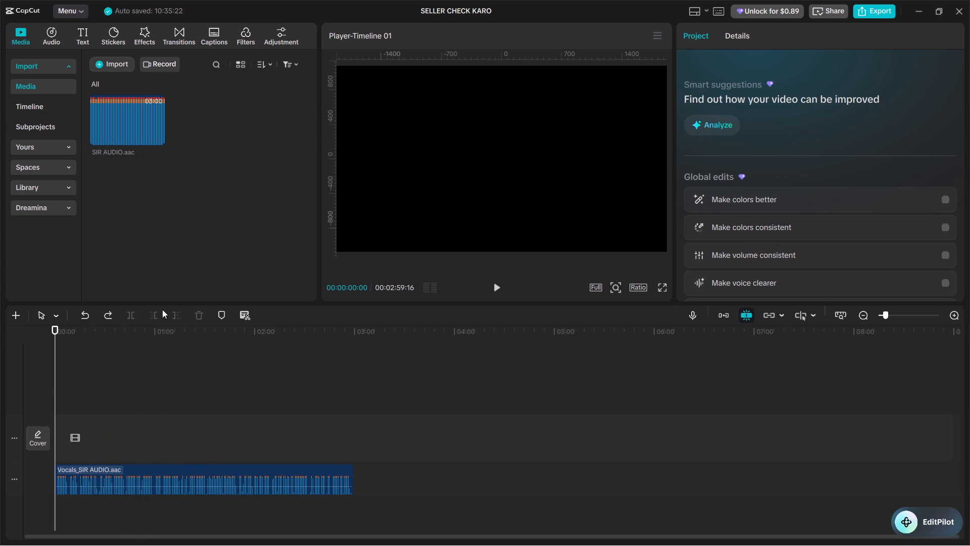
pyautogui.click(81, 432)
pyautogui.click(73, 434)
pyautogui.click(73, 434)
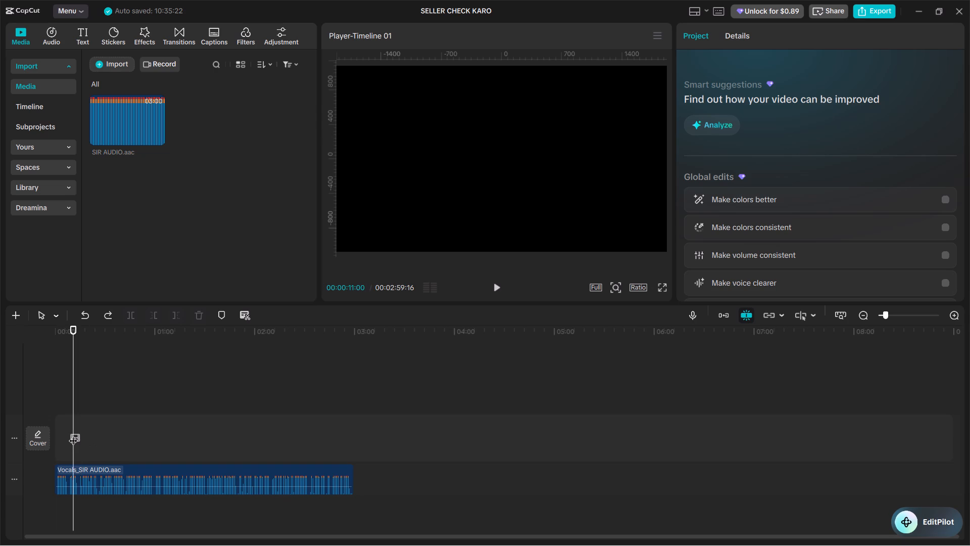
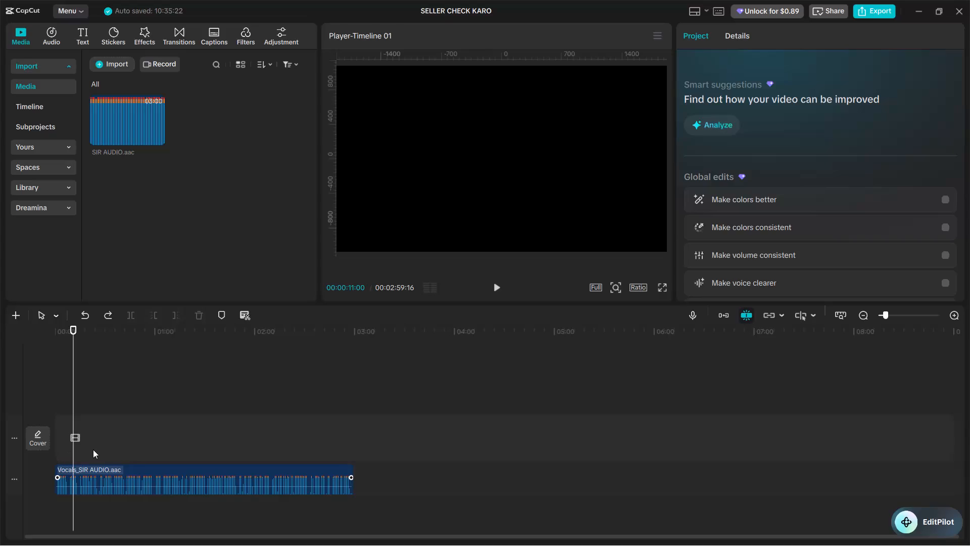
# Play the vocals from the timeline start and split the Vocals_SIR AUDIO.aac clip at 00:00:06:16, where the first long pause begins.
pyautogui.click(75, 399)
pyautogui.moveTo(75, 399); pyautogui.dragTo(45, 420)
pyautogui.press('space')
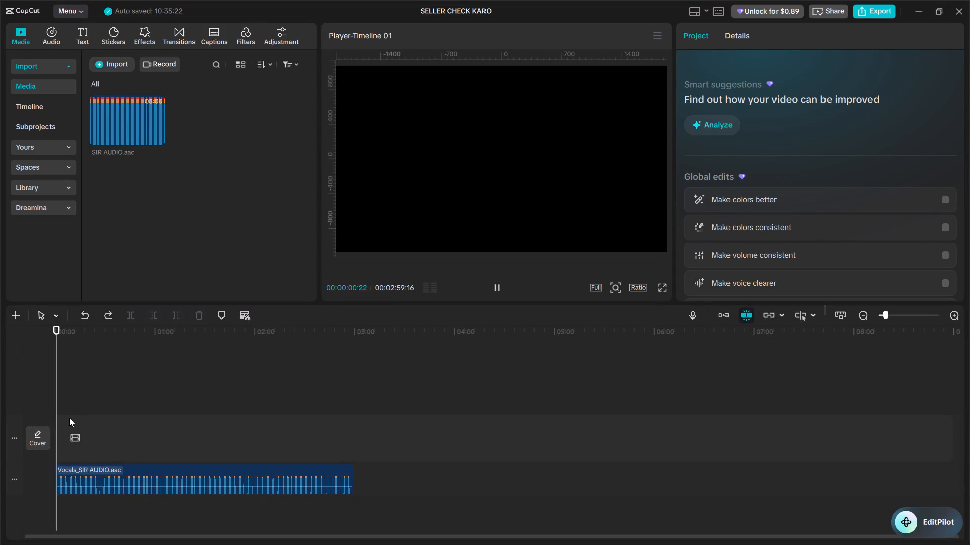
pyautogui.keyDown('ctrl'); pyautogui.scroll(8, 89, 429); pyautogui.keyUp('ctrl')
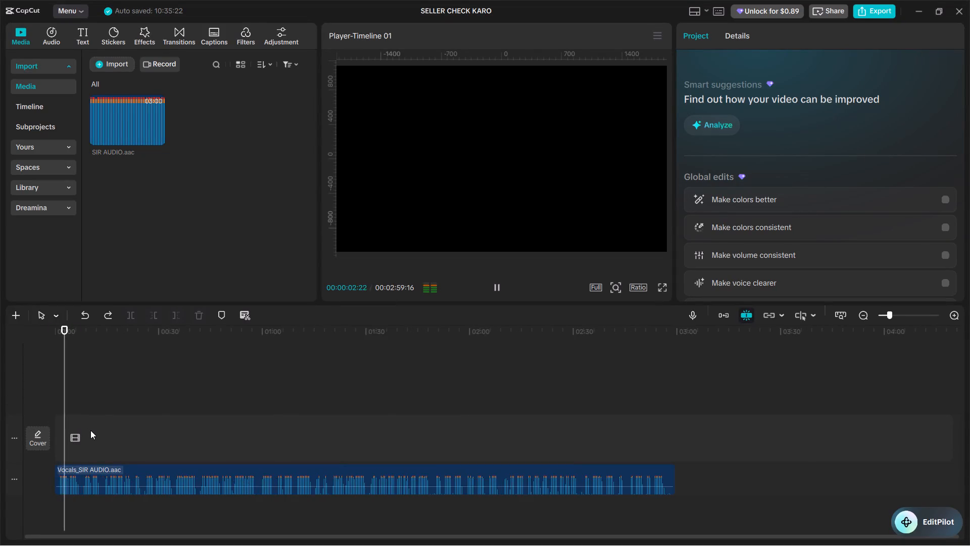
pyautogui.keyDown('ctrl'); pyautogui.scroll(15, 90, 430); pyautogui.keyUp('ctrl')
pyautogui.keyDown('ctrl'); pyautogui.scroll(6, 93, 433); pyautogui.keyUp('ctrl')
pyautogui.keyDown('alt'); pyautogui.scroll(5, 93, 433); pyautogui.keyUp('alt')
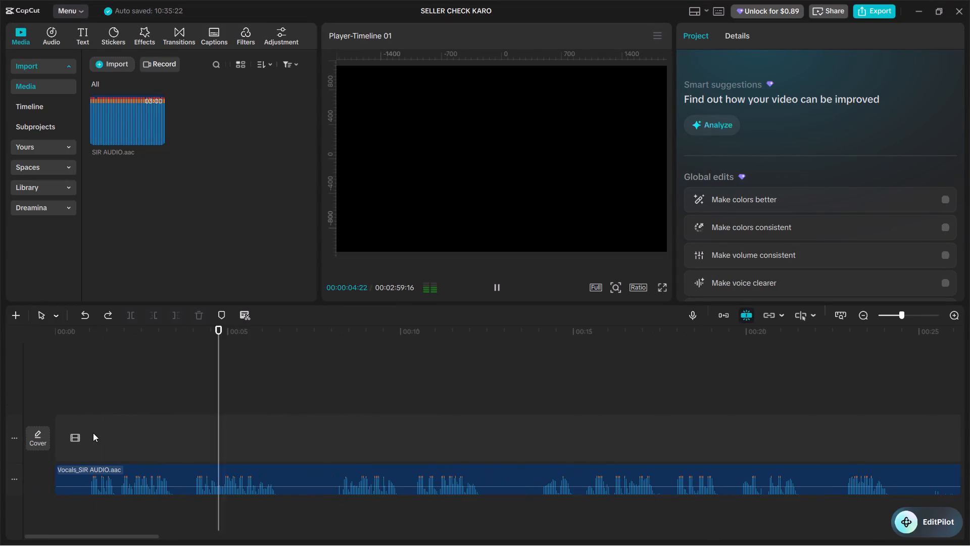
pyautogui.keyDown('alt'); pyautogui.scroll(1, 93, 433); pyautogui.keyUp('alt')
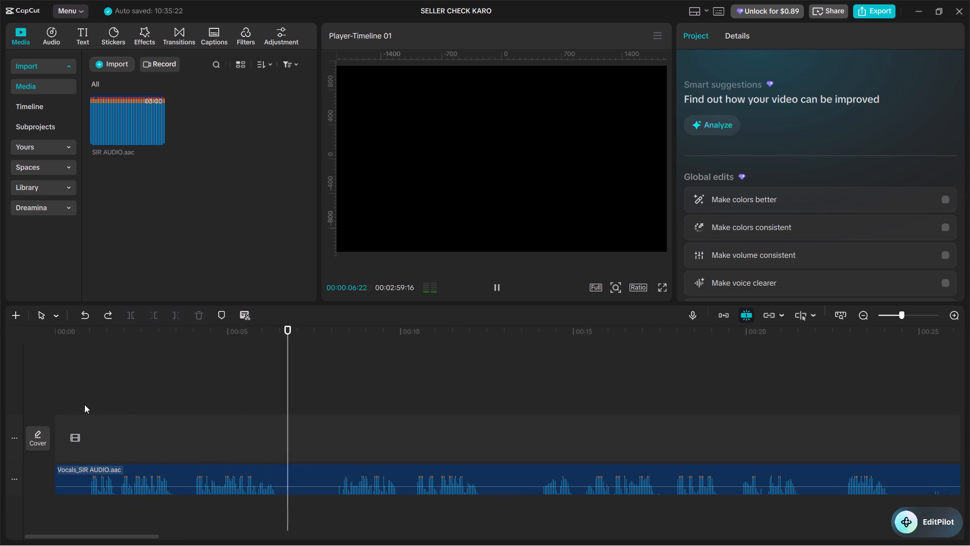
pyautogui.keyDown('alt'); pyautogui.scroll(-4, 245, 414); pyautogui.keyUp('alt')
pyautogui.keyDown('alt'); pyautogui.scroll(3, 232, 422); pyautogui.keyUp('alt')
pyautogui.click(272, 411)
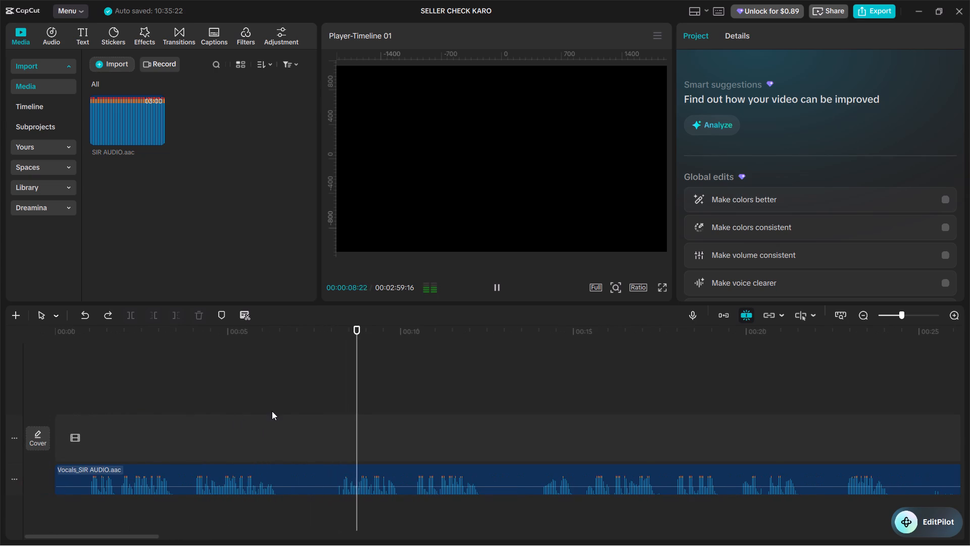
pyautogui.moveTo(272, 411); pyautogui.dragTo(281, 421)
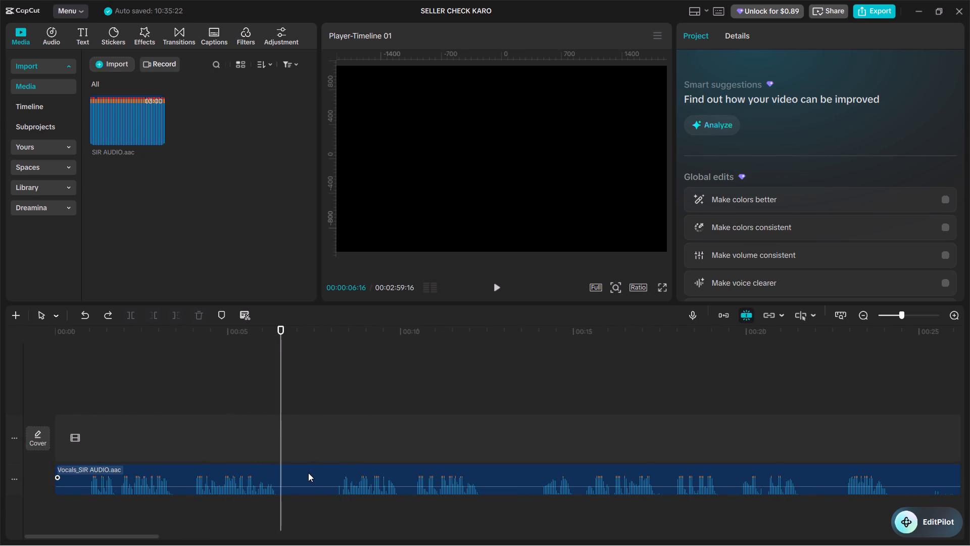
pyautogui.click(308, 473)
pyautogui.hotkey('ctrl', 'b')
# Split the vocals again at 00:00:08:03, delete the silent piece between the two cuts and close the gap.
pyautogui.click(324, 418)
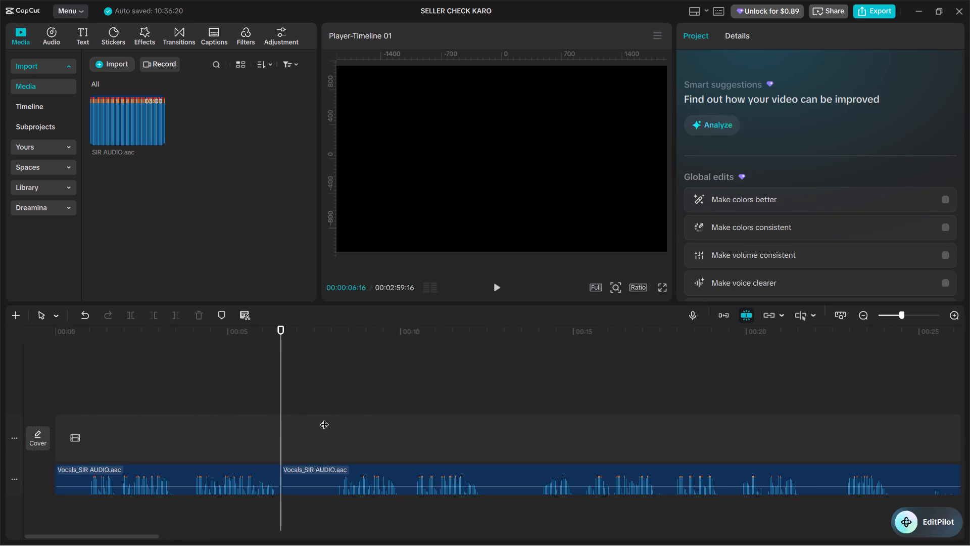
pyautogui.moveTo(324, 418); pyautogui.dragTo(335, 445)
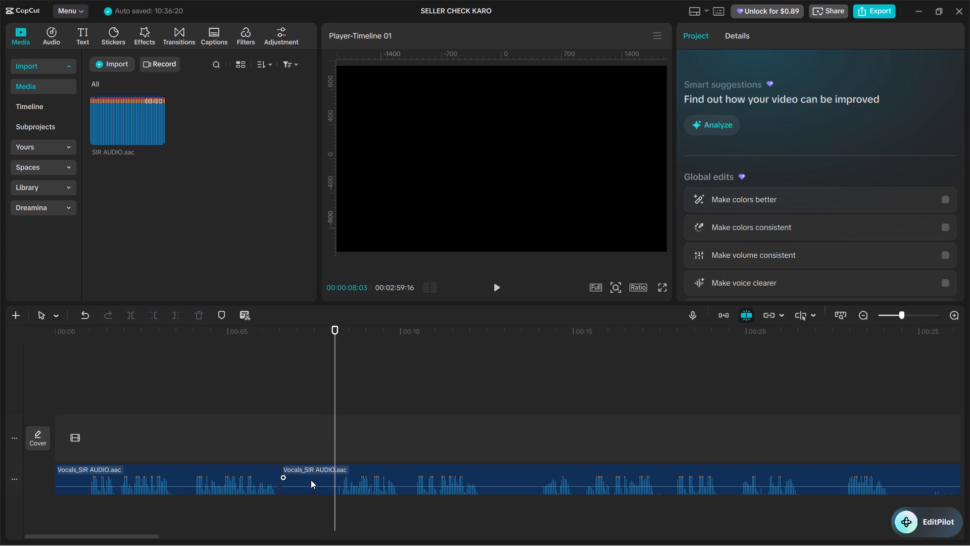
pyautogui.click(311, 479)
pyautogui.hotkey('ctrl', 'b')
pyautogui.click(311, 479)
pyautogui.press('BackSpace')
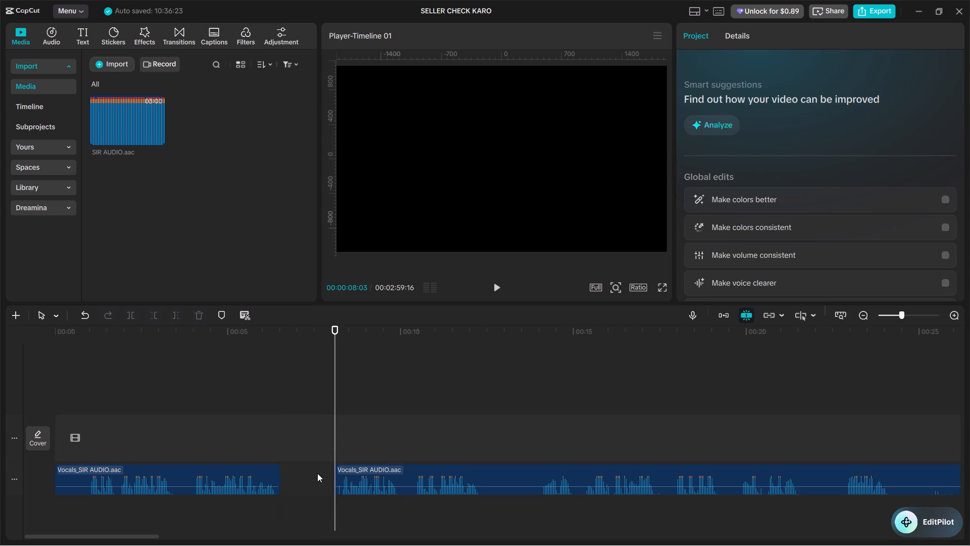
pyautogui.rightClick(317, 473)
pyautogui.click(338, 441)
# Cut out the silent part of the vocals from 00:00:08:11 to 00:00:08:24 and close the gap.
pyautogui.click(279, 428)
pyautogui.press('space')
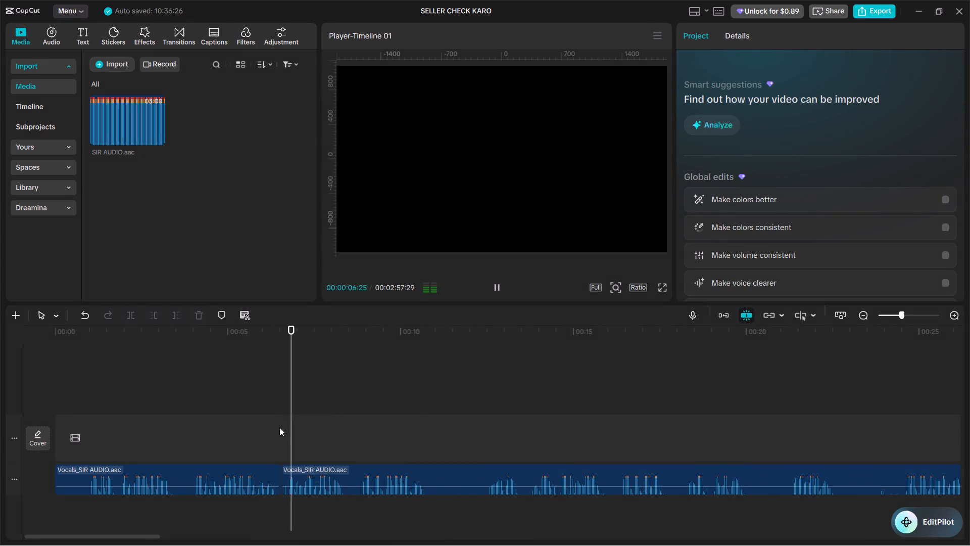
pyautogui.click(348, 429)
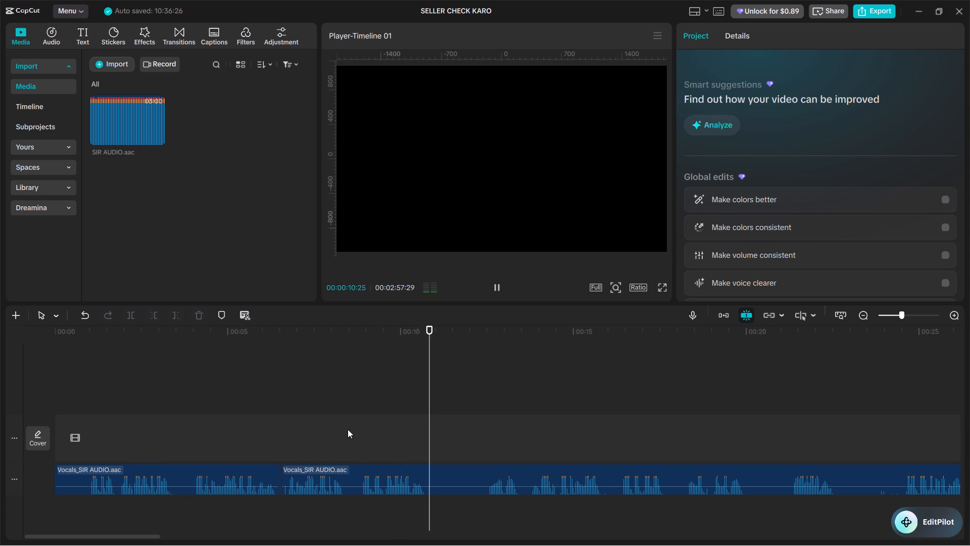
pyautogui.scroll(13, 349, 428)
pyautogui.keyDown('ctrl'); pyautogui.scroll(15, 385, 486); pyautogui.keyUp('ctrl')
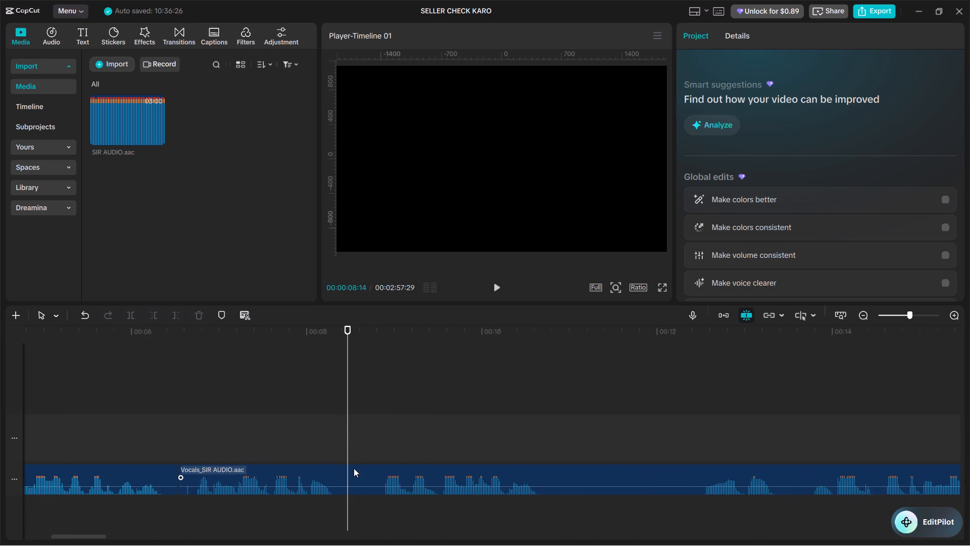
pyautogui.doubleClick(341, 426)
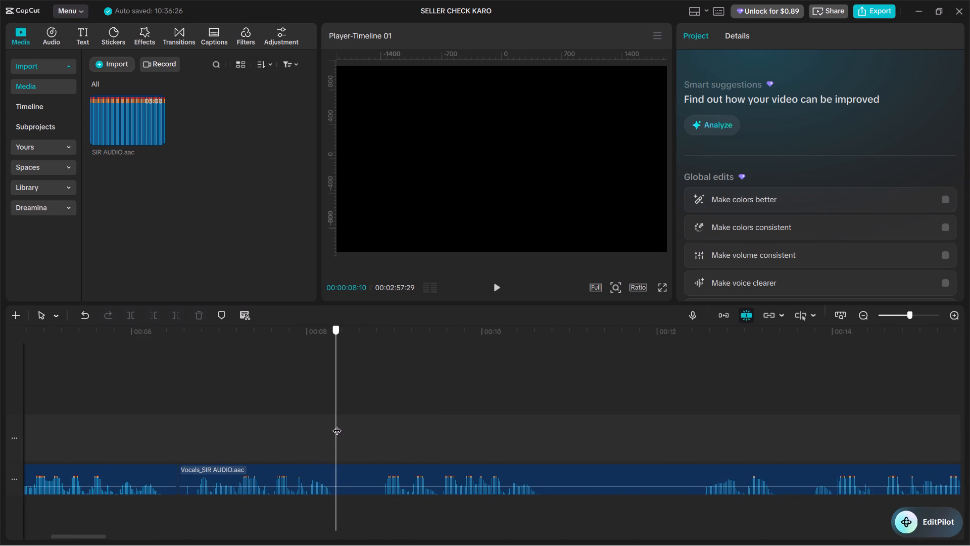
pyautogui.click(351, 475)
pyautogui.hotkey('ctrl', 'b')
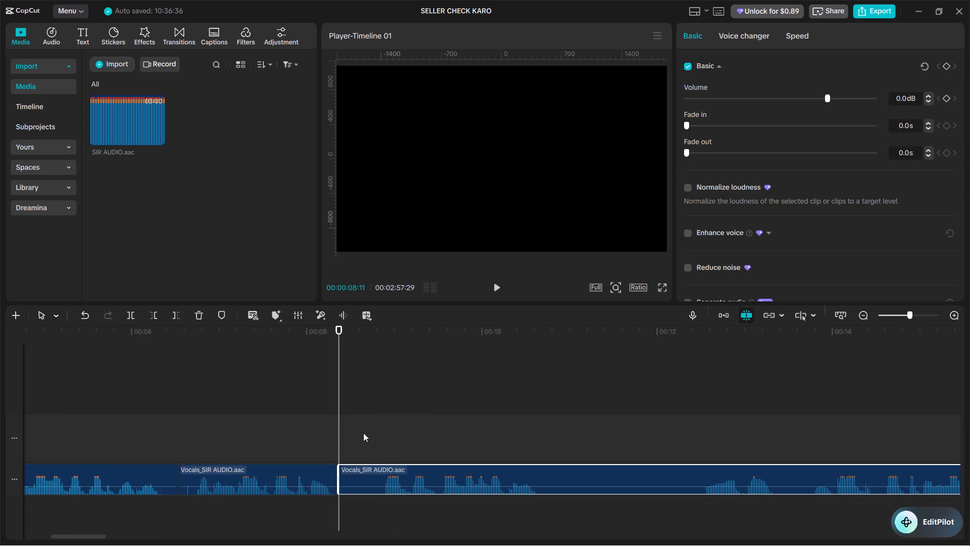
pyautogui.click(363, 430)
pyautogui.moveTo(363, 430); pyautogui.dragTo(378, 444)
pyautogui.click(361, 478)
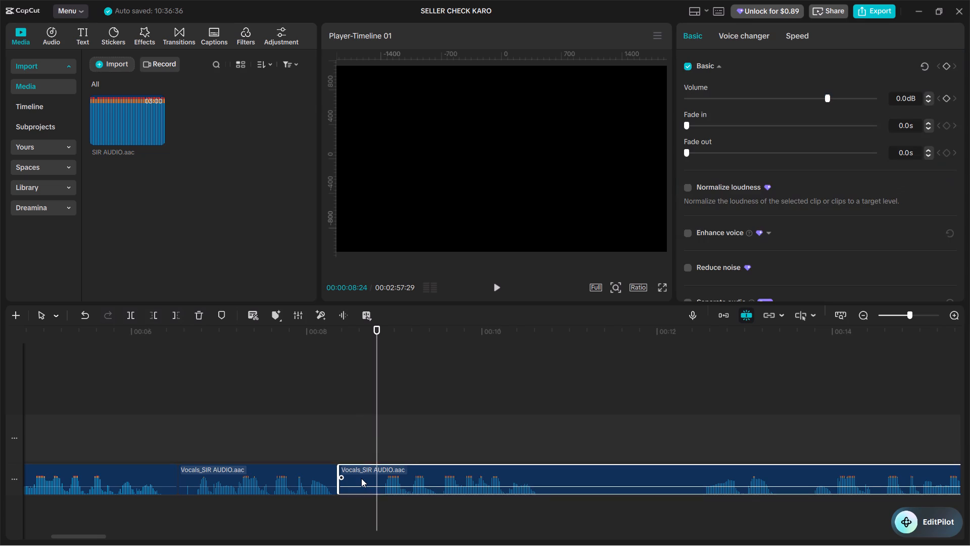
pyautogui.hotkey('ctrl', 'b')
pyautogui.click(361, 478)
pyautogui.press('BackSpace')
pyautogui.rightClick(361, 478)
pyautogui.click(375, 442)
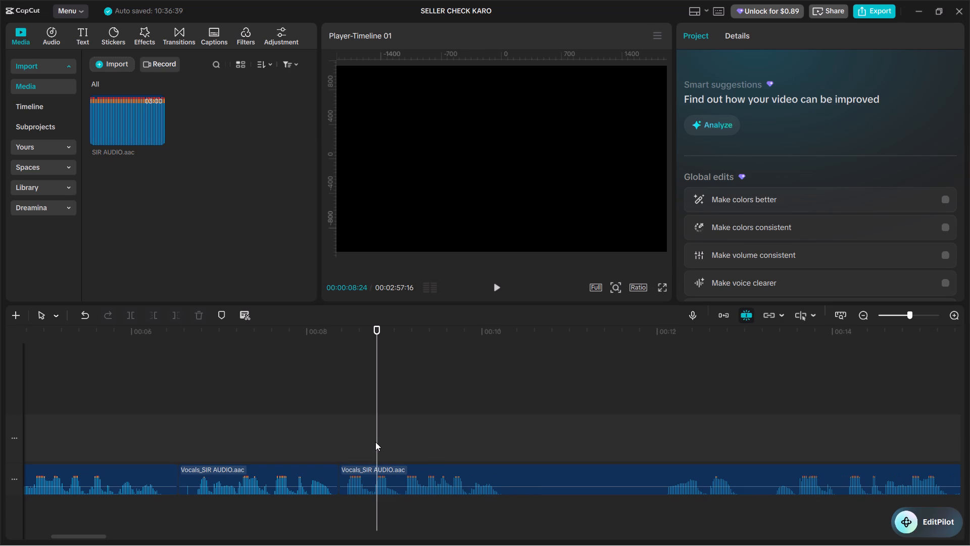
# Cut out the silent part of the vocals from about 00:00:10:06 to 00:00:12:01 and close the gap.
pyautogui.scroll(2, 375, 442)
pyautogui.click(321, 426)
pyautogui.press('space')
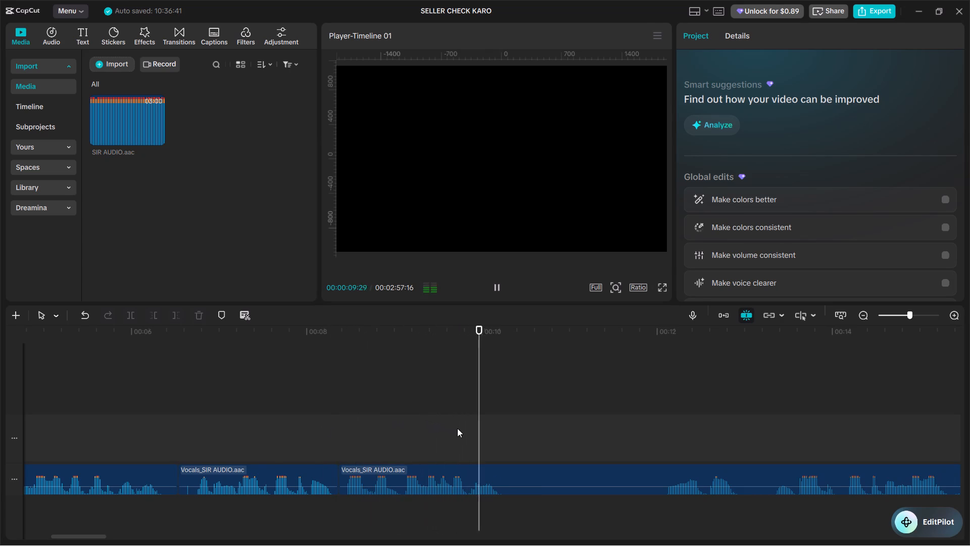
pyautogui.press('space')
pyautogui.moveTo(496, 435); pyautogui.dragTo(501, 441)
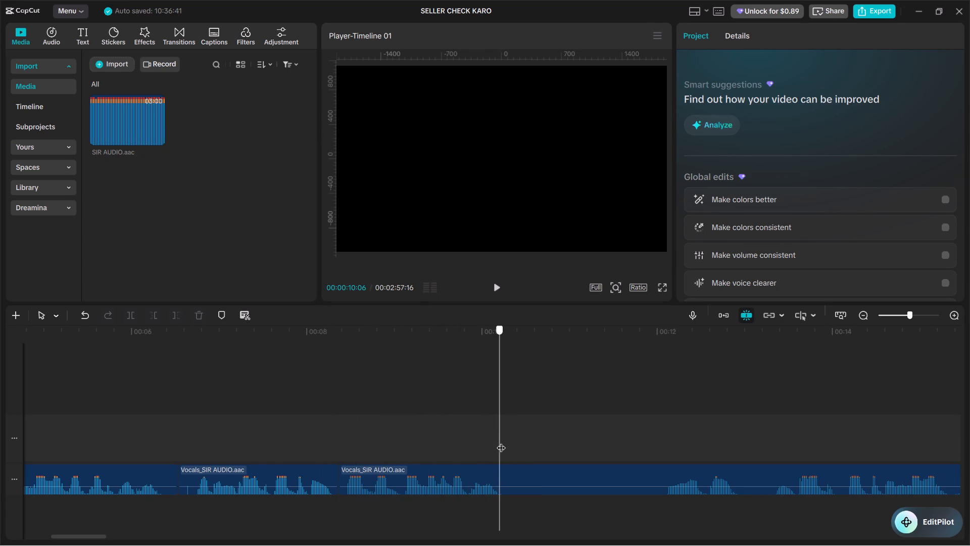
pyautogui.moveTo(501, 441); pyautogui.dragTo(502, 442)
pyautogui.click(528, 470)
pyautogui.hotkey('ctrl', 'b')
pyautogui.press('space')
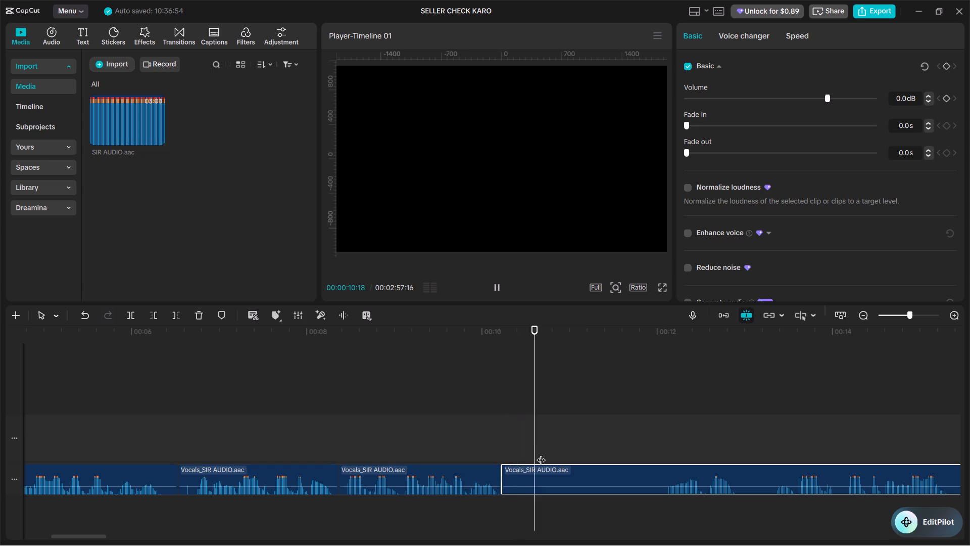
pyautogui.press('space')
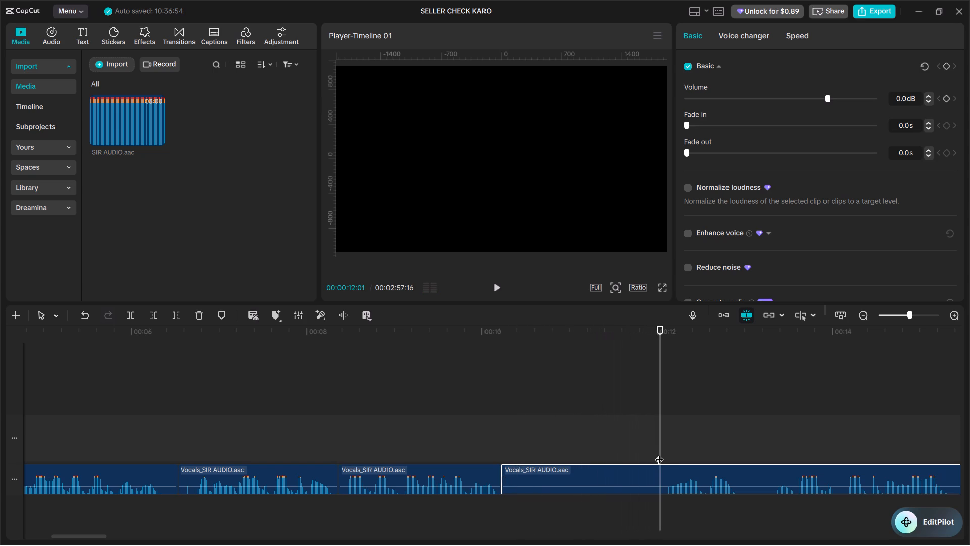
pyautogui.hotkey('ctrl', 'v')
pyautogui.hotkey('ctrl', 'b')
pyautogui.click(641, 474)
pyautogui.press('BackSpace')
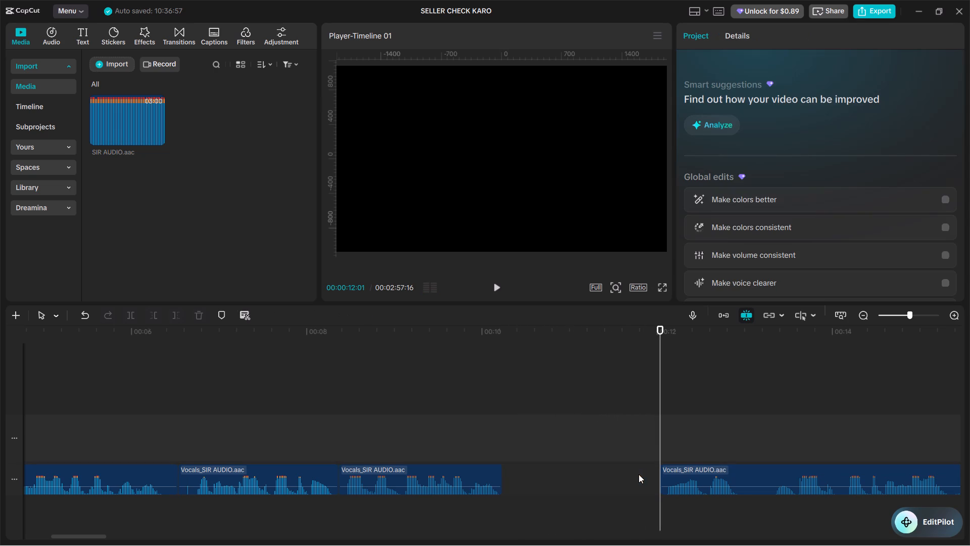
pyautogui.rightClick(600, 483)
pyautogui.click(621, 434)
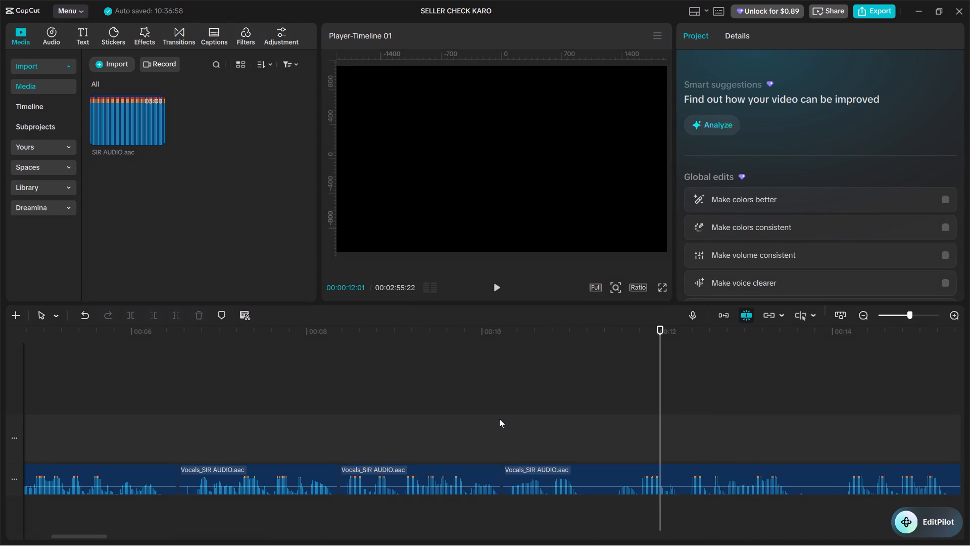
# Cut out the short pause in the vocals from 00:00:11:06 to 00:00:11:14 and close the gap.
pyautogui.click(499, 419)
pyautogui.press('space')
pyautogui.press('space')
pyautogui.doubleClick(584, 427)
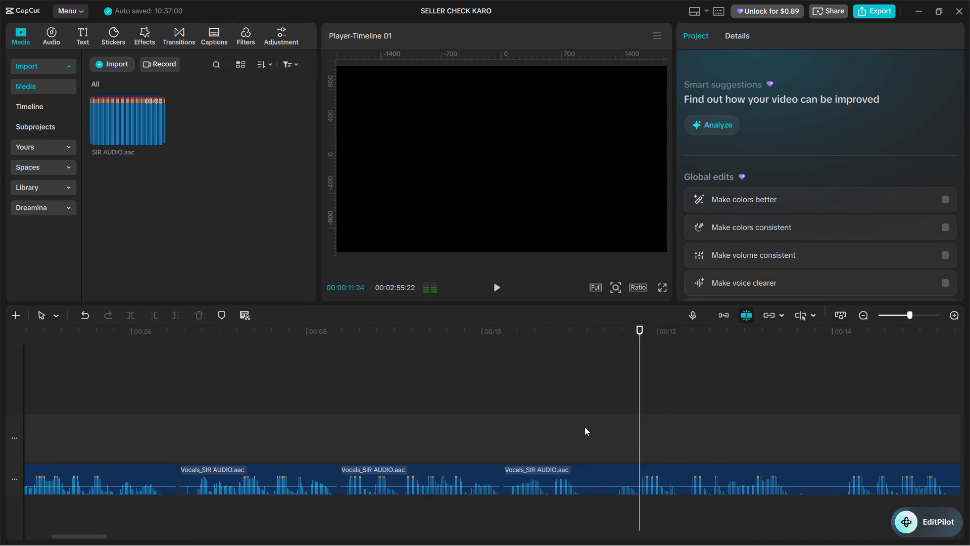
pyautogui.click(597, 471)
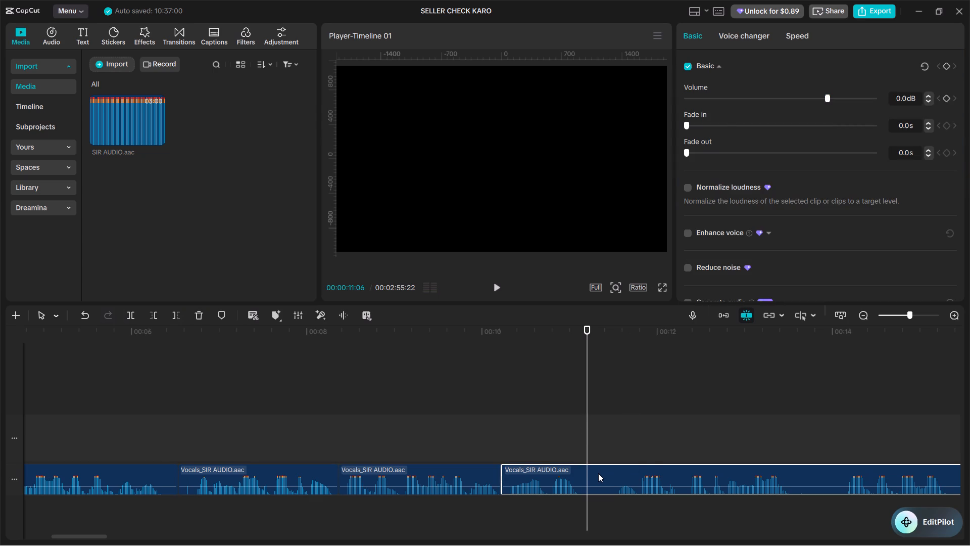
pyautogui.hotkey('ctrl', 'b')
pyautogui.click(612, 413)
pyautogui.click(615, 481)
pyautogui.hotkey('ctrl', 'b')
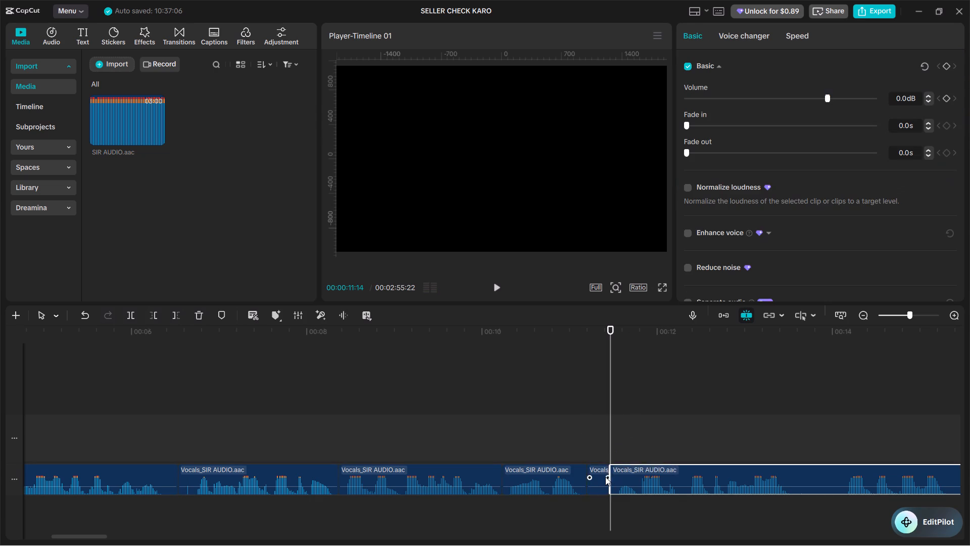
pyautogui.click(605, 477)
pyautogui.press('BackSpace')
pyautogui.rightClick(601, 478)
pyautogui.click(618, 438)
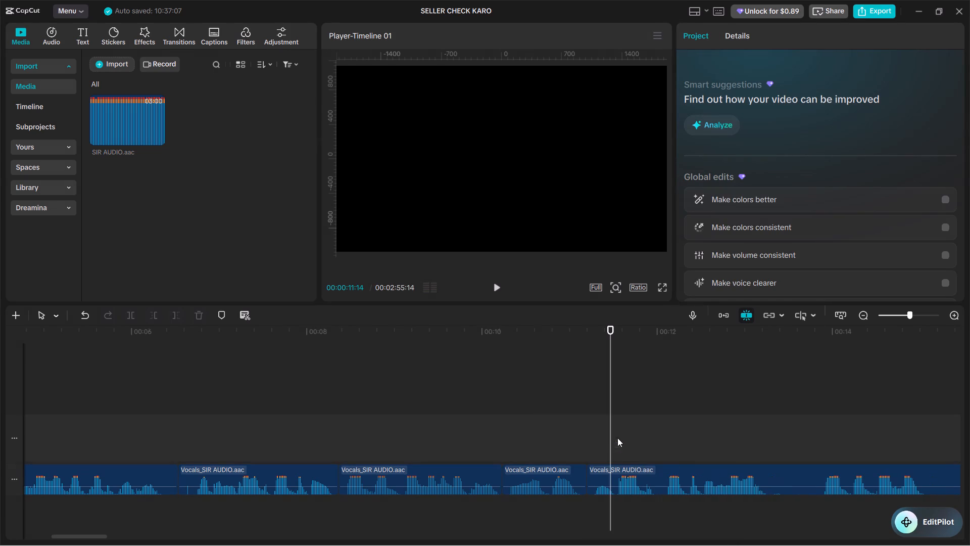
# Cut out the silent part of the vocals from 00:00:13:10 to 00:00:13:26 and close the gap.
pyautogui.click(529, 416)
pyautogui.press('space')
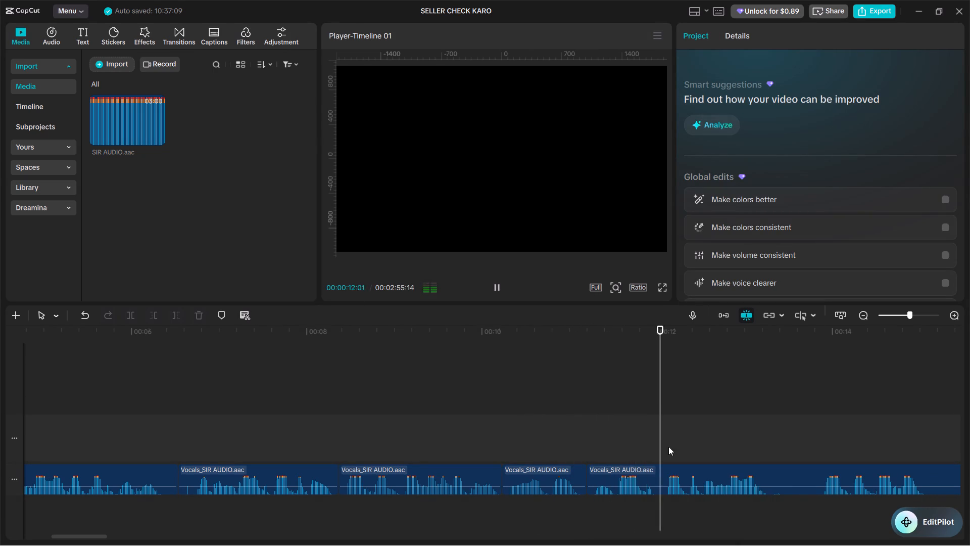
pyautogui.keyDown('alt'); pyautogui.scroll(-4, 667, 449); pyautogui.keyUp('alt')
pyautogui.press('space')
pyautogui.click(469, 478)
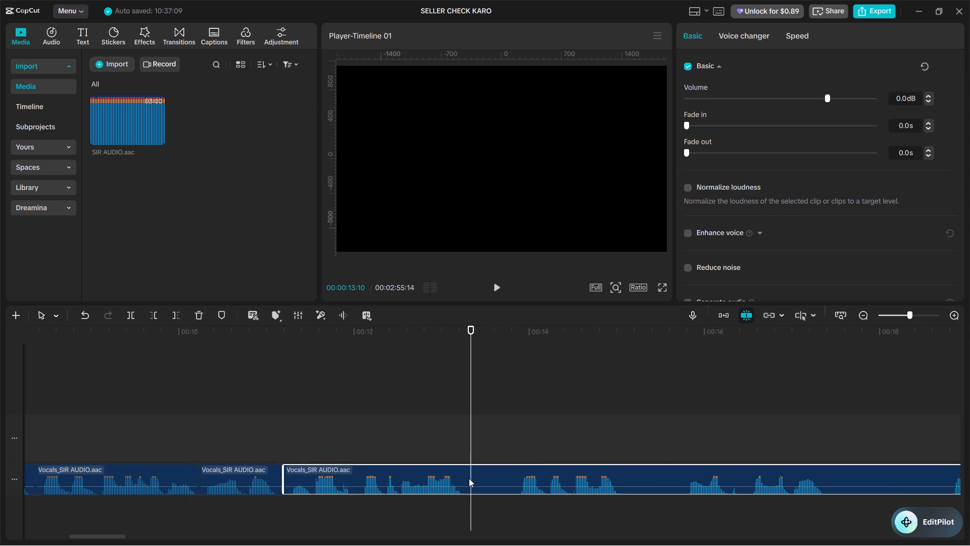
pyautogui.hotkey('ctrl', 'b')
pyautogui.click(517, 421)
pyautogui.click(507, 480)
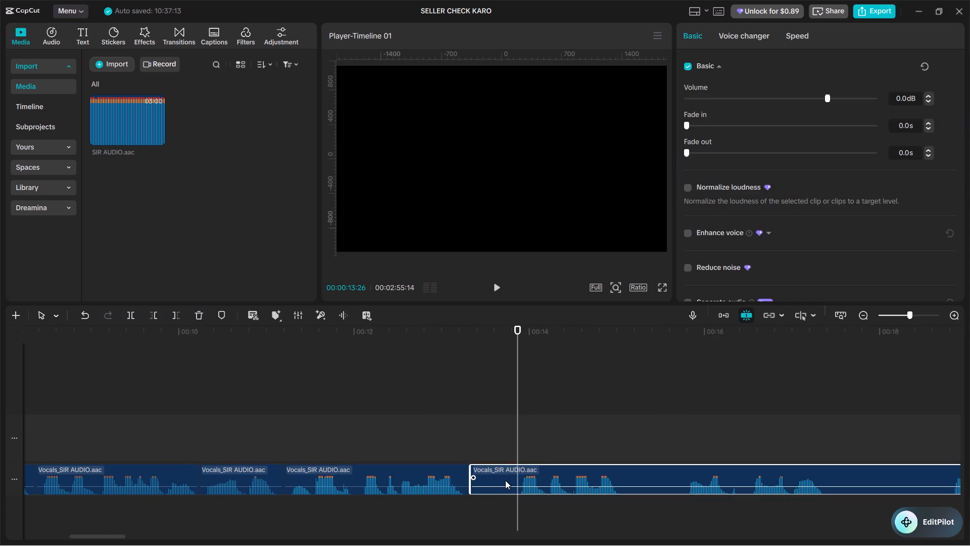
pyautogui.hotkey('ctrl', 'b')
pyautogui.doubleClick(504, 480)
pyautogui.press('BackSpace')
pyautogui.moveTo(498, 479); pyautogui.dragTo(493, 483, button='right')
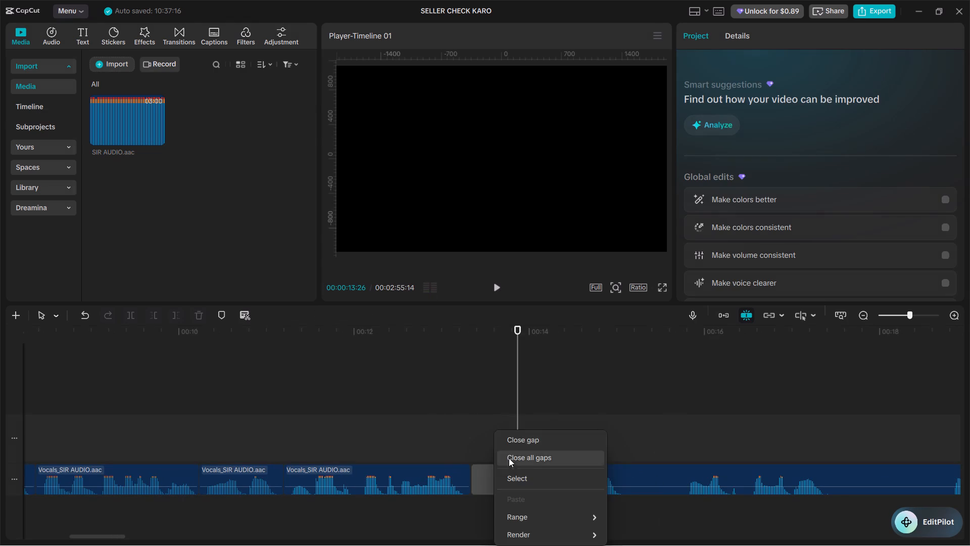
pyautogui.click(509, 448)
# Cut out the silent part of the vocals from 00:00:14:15 to 00:00:15:07 and close the gap.
pyautogui.click(454, 427)
pyautogui.press('space')
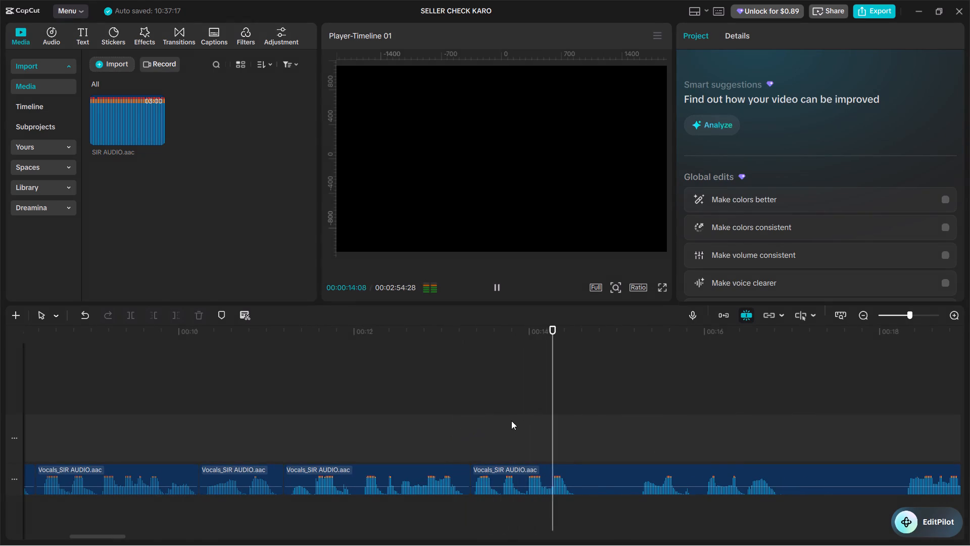
pyautogui.press('space')
pyautogui.click(604, 478)
pyautogui.hotkey('ctrl', 'b')
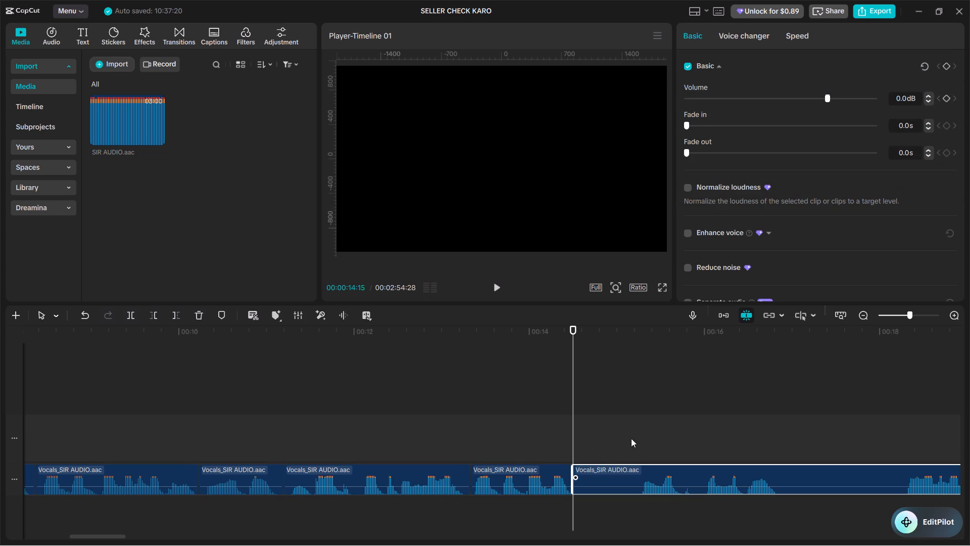
pyautogui.click(637, 422)
pyautogui.click(618, 474)
pyautogui.hotkey('ctrl', 'b')
pyautogui.click(612, 474)
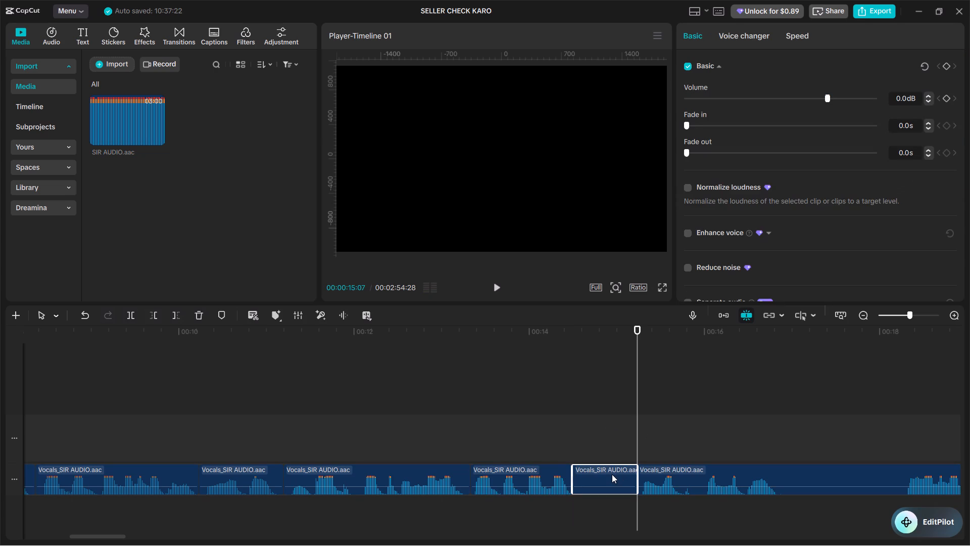
pyautogui.press('BackSpace')
pyautogui.rightClick(604, 475)
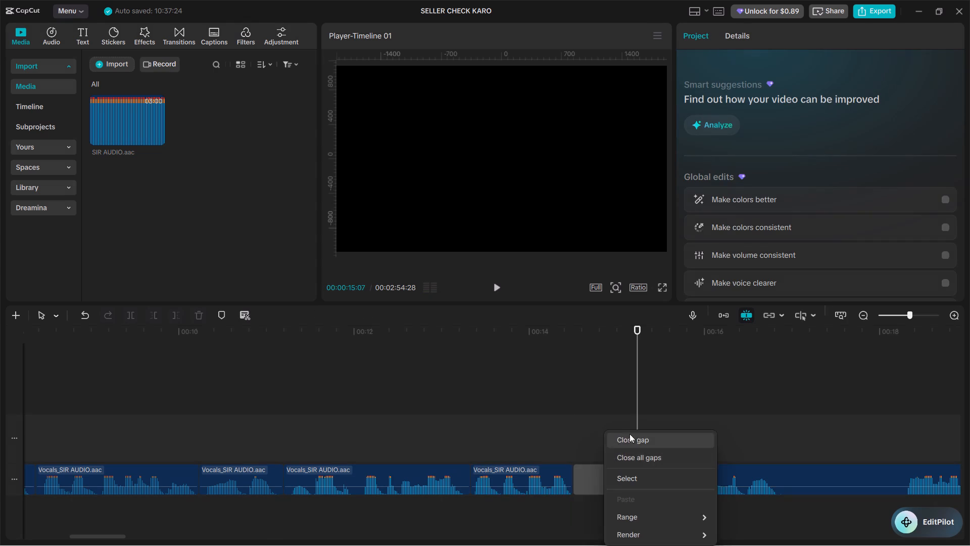
pyautogui.click(629, 434)
# Split the vocals at 00:00:16:04, where the next silent part begins.
pyautogui.click(569, 412)
pyautogui.press('space')
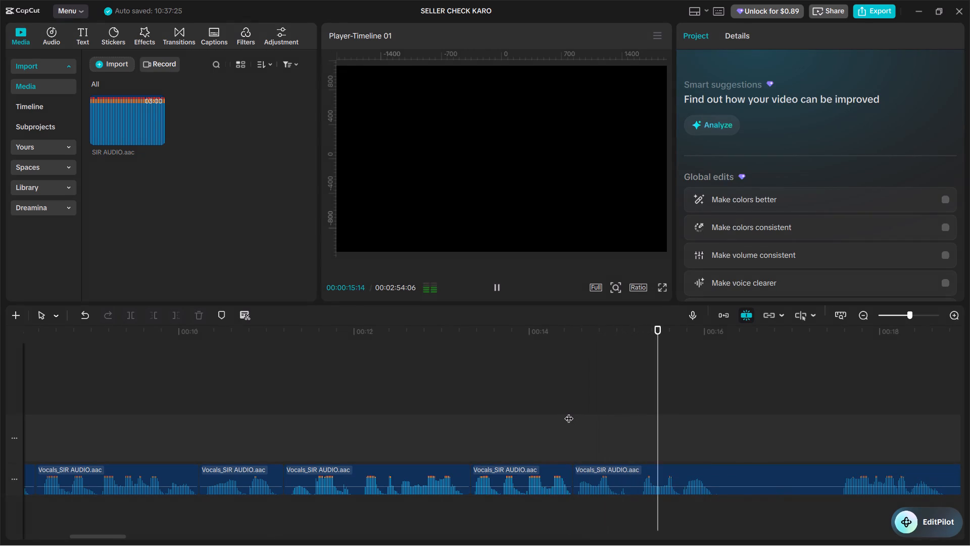
pyautogui.press('space')
pyautogui.press('space')
pyautogui.press('space')
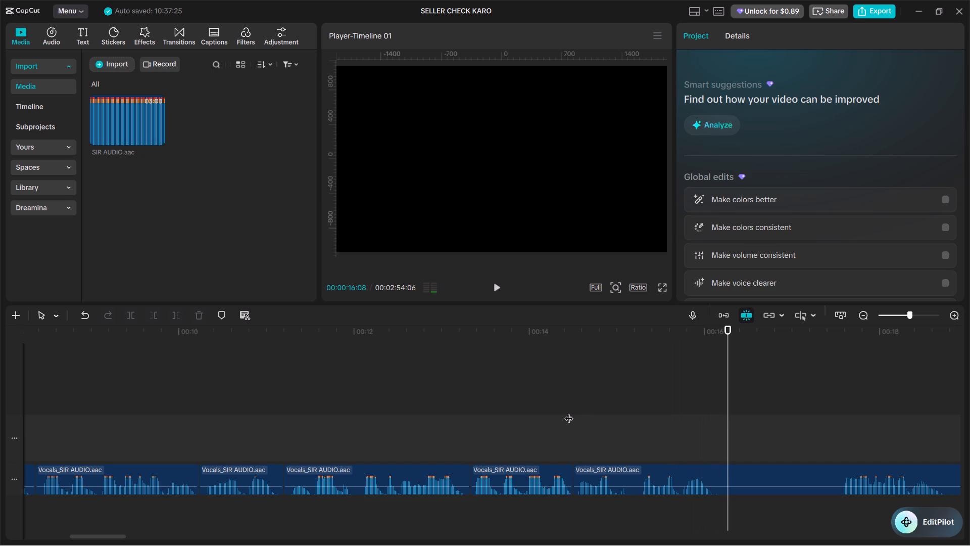
pyautogui.press('Left')
pyautogui.press('Left')
pyautogui.press('Left')
pyautogui.press('Left')
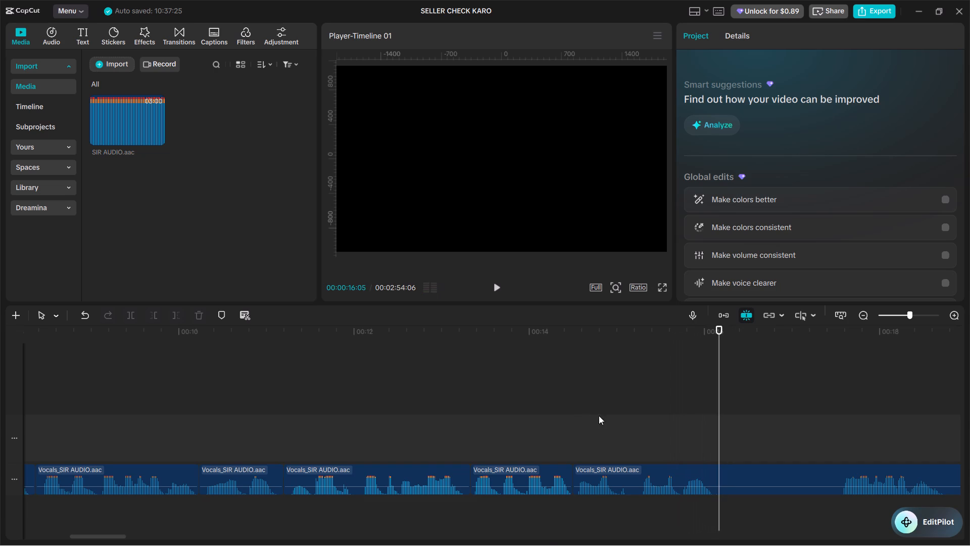
pyautogui.keyDown('alt'); pyautogui.scroll(-4, 691, 448); pyautogui.keyUp('alt')
pyautogui.click(420, 475)
pyautogui.hotkey('ctrl', 'v')
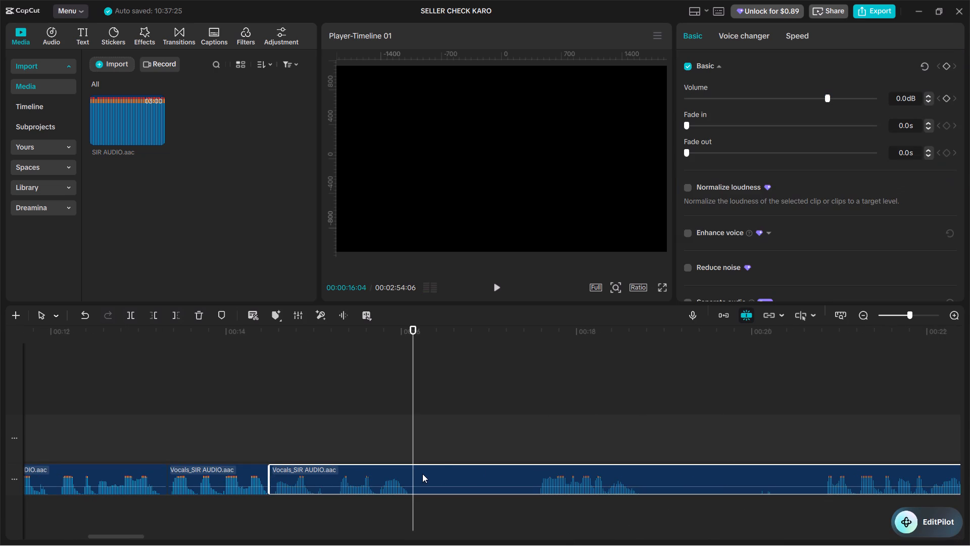
pyautogui.press('v')
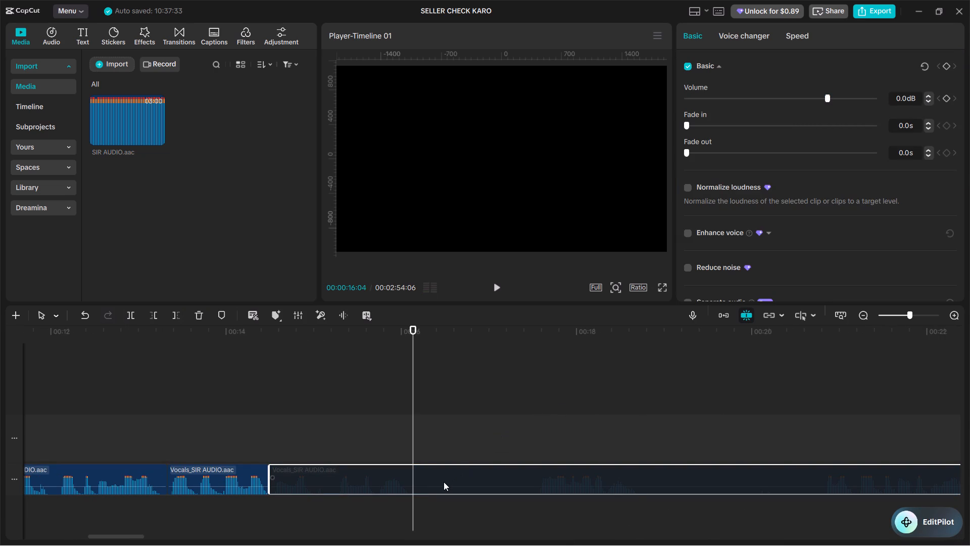
pyautogui.press('v')
pyautogui.hotkey('ctrl', 'b')
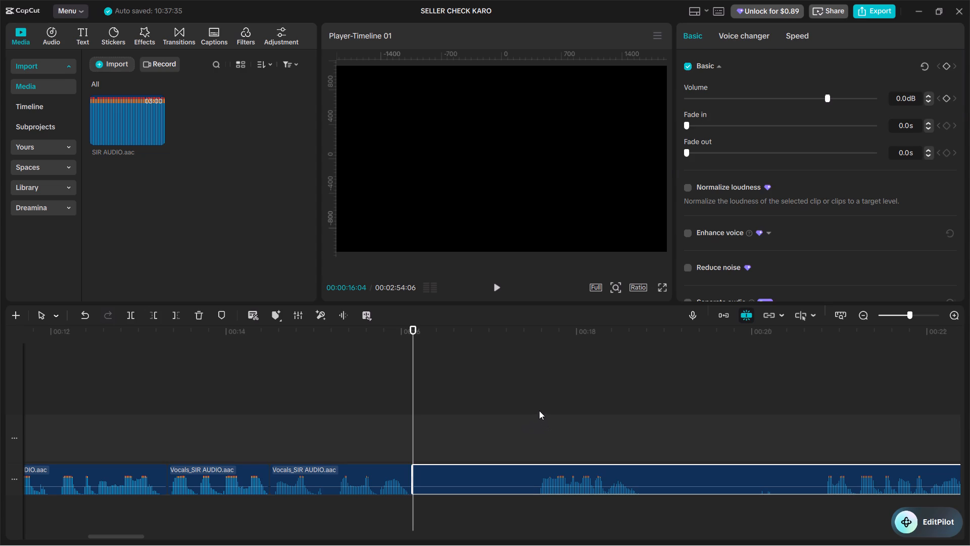
# Split the vocals again at 00:00:17:15, delete the silent piece before it and close the gap.
pyautogui.click(539, 411)
pyautogui.moveTo(539, 411); pyautogui.dragTo(533, 411)
pyautogui.click(491, 473)
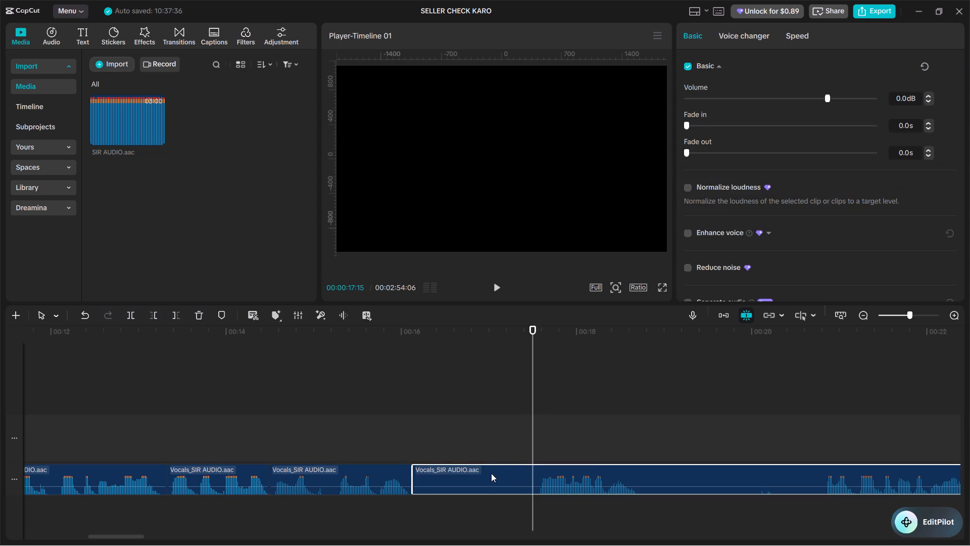
pyautogui.hotkey('ctrl', 'b')
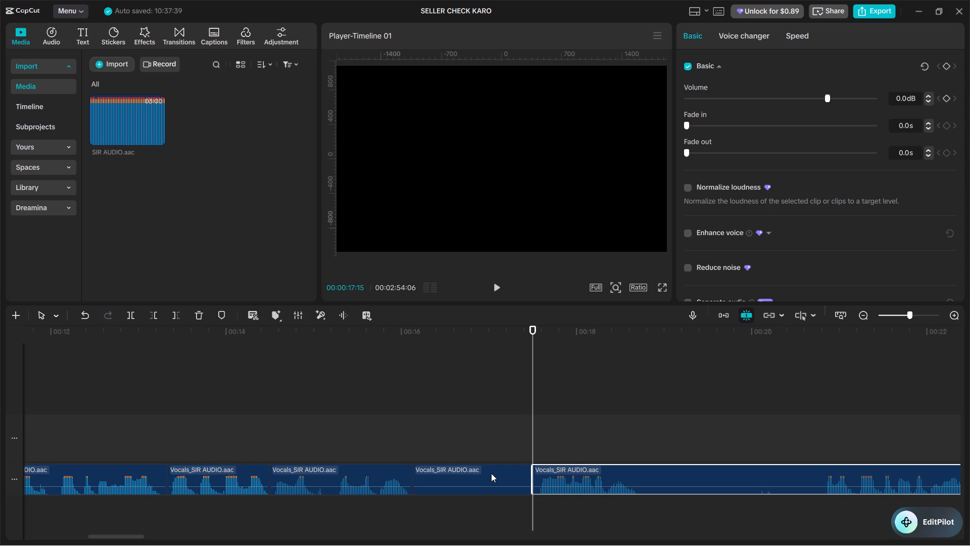
pyautogui.click(491, 473)
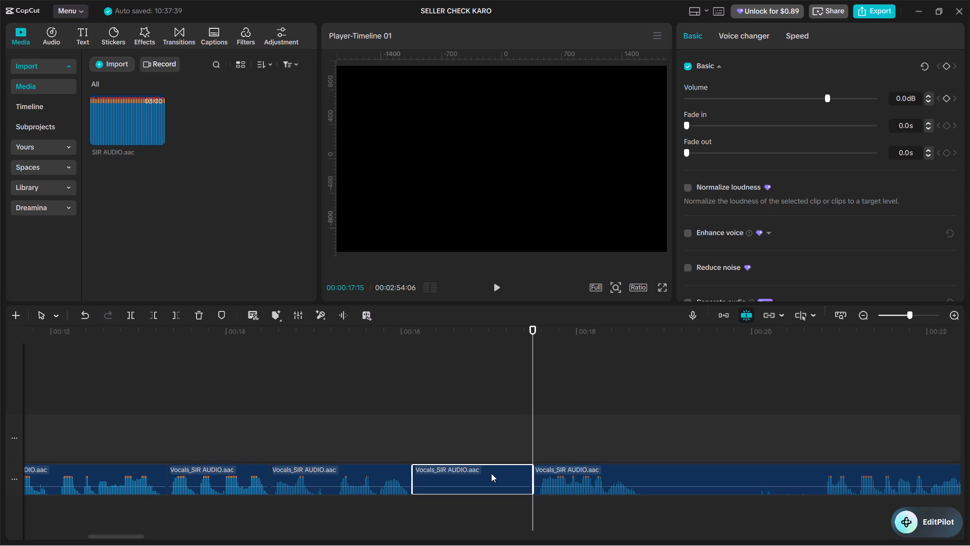
pyautogui.press('BackSpace')
pyautogui.rightClick(491, 473)
pyautogui.click(526, 441)
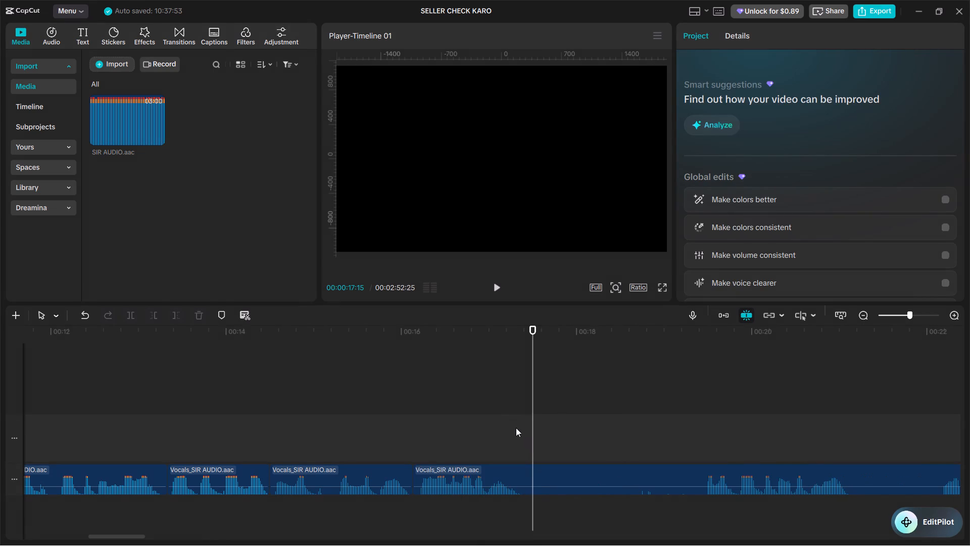
# Cut out the near-silent part of the vocals from 00:00:17:12 to 00:00:19:12 and close the gap.
pyautogui.click(385, 438)
pyautogui.press('space')
pyautogui.click(335, 429)
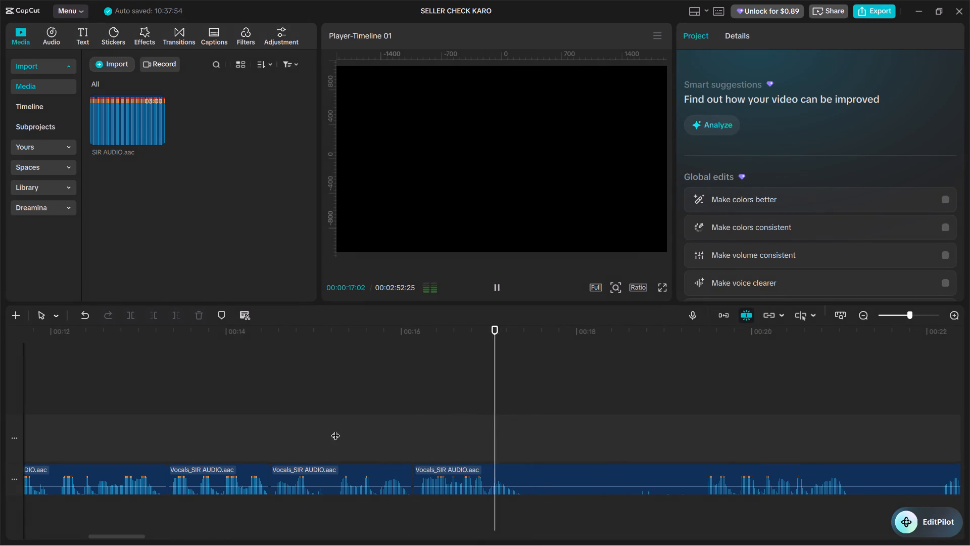
pyautogui.press('space')
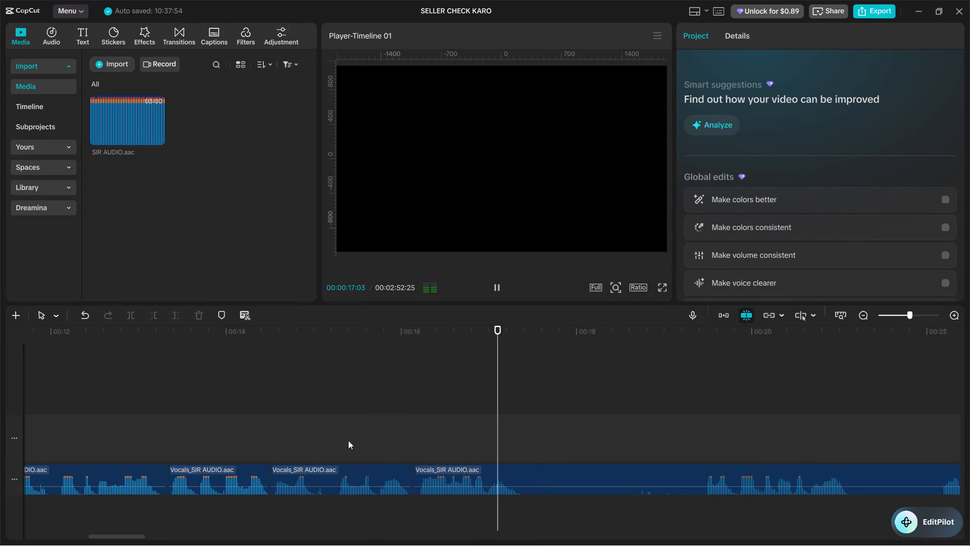
pyautogui.press('space')
pyautogui.moveTo(518, 433); pyautogui.dragTo(522, 440)
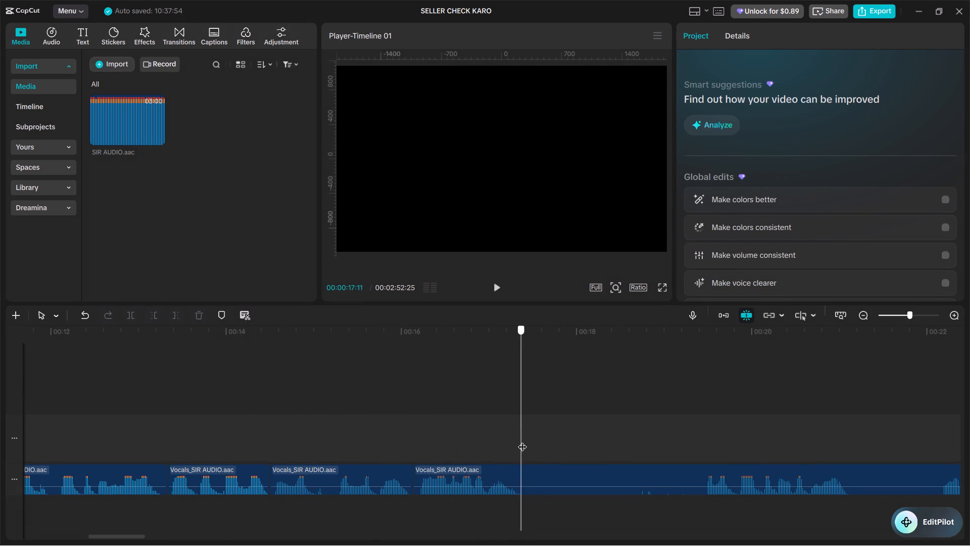
pyautogui.moveTo(522, 440); pyautogui.dragTo(523, 443)
pyautogui.click(522, 490)
pyautogui.hotkey('ctrl', 'b')
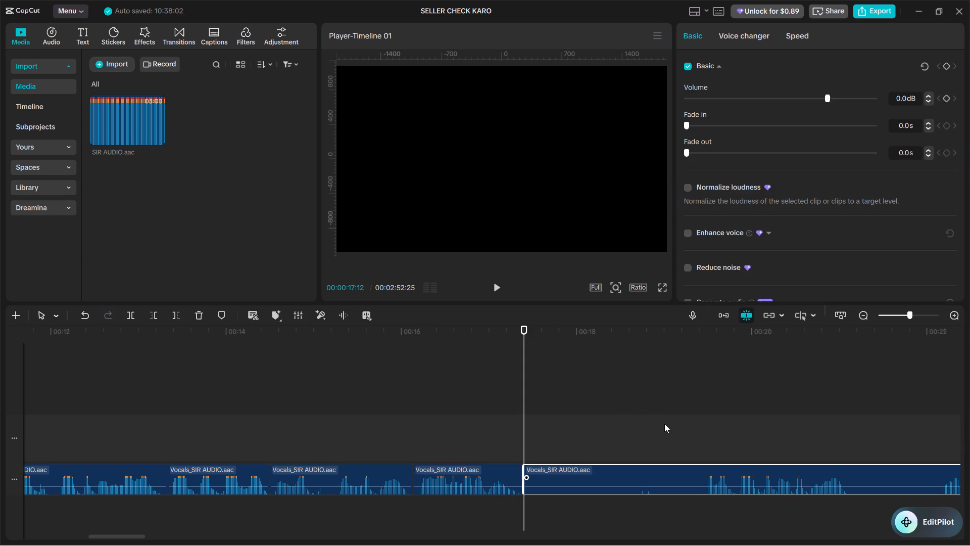
pyautogui.press('space')
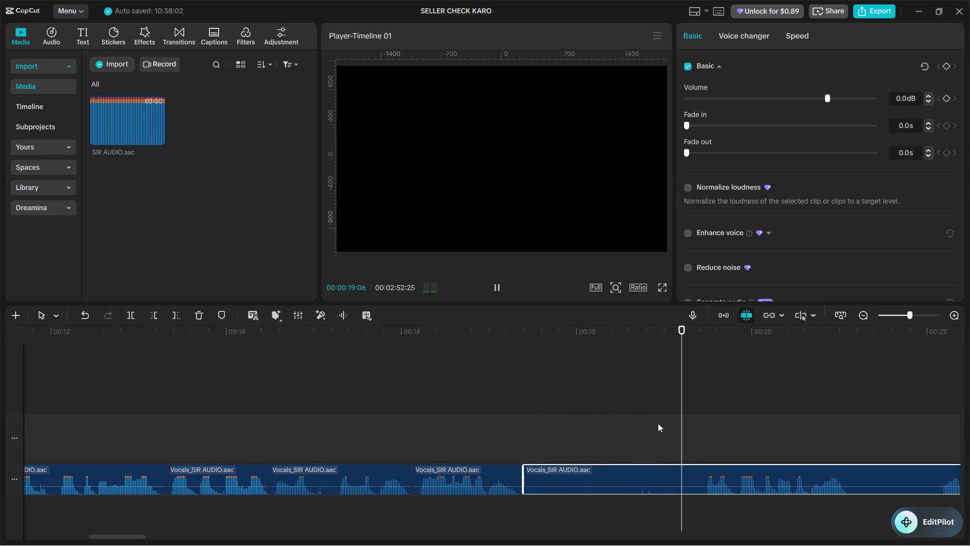
pyautogui.press('space')
pyautogui.hotkey('ctrl', 'b')
pyautogui.click(648, 471)
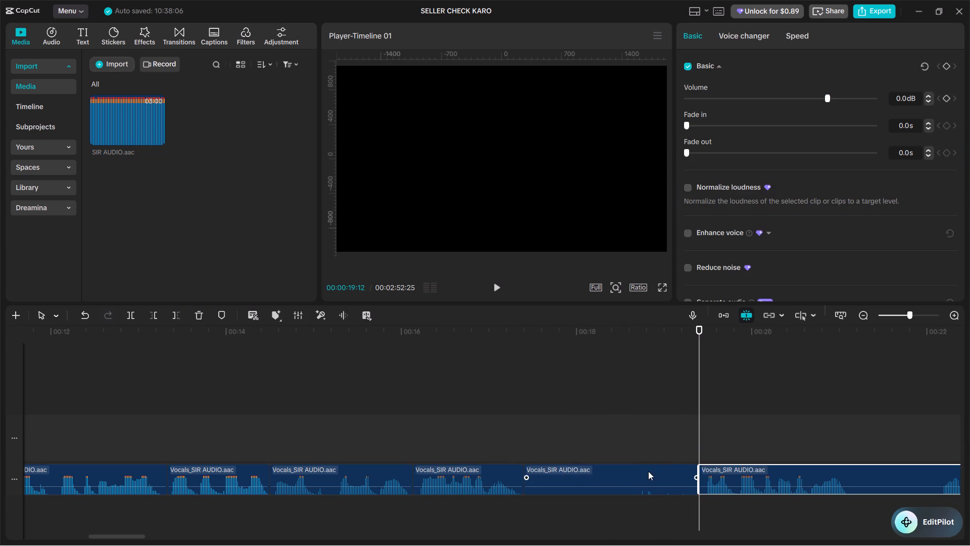
pyautogui.press('BackSpace')
pyautogui.rightClick(638, 478)
pyautogui.click(661, 445)
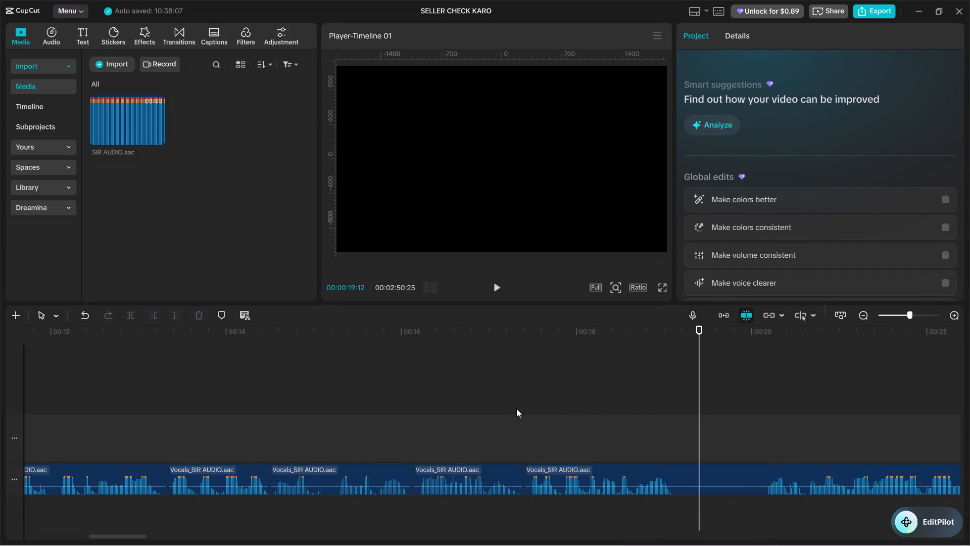
# Cut out the silent part of the vocals from 00:00:19:05 to 00:00:20:03 and close the gap.
pyautogui.click(508, 405)
pyautogui.press('space')
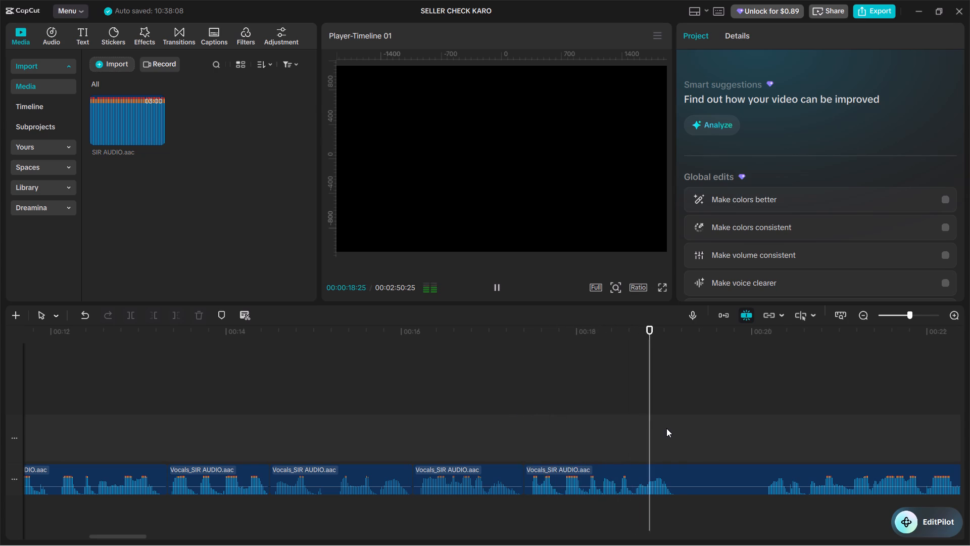
pyautogui.press('space')
pyautogui.click(666, 478)
pyautogui.hotkey('ctrl', 'b')
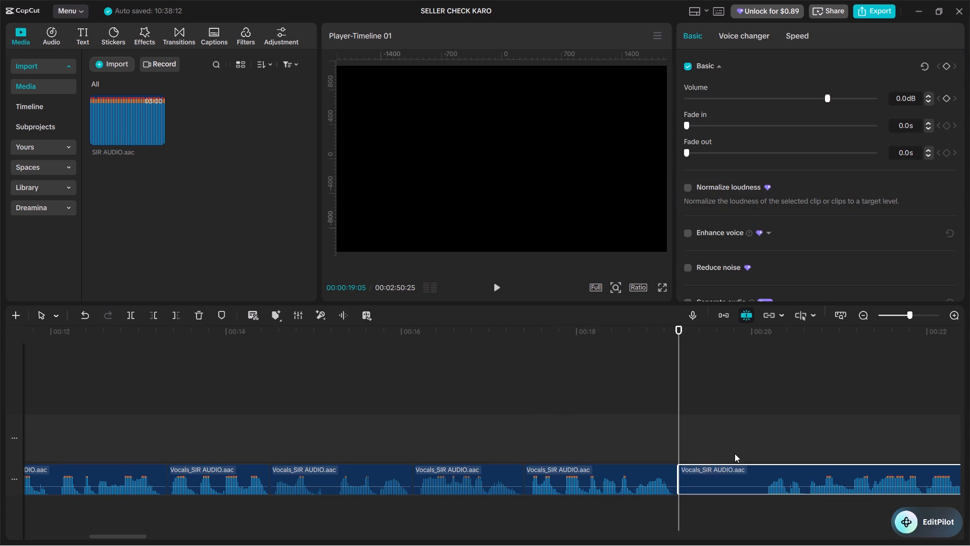
pyautogui.press('space')
pyautogui.press('space')
pyautogui.hotkey('ctrl', 'b')
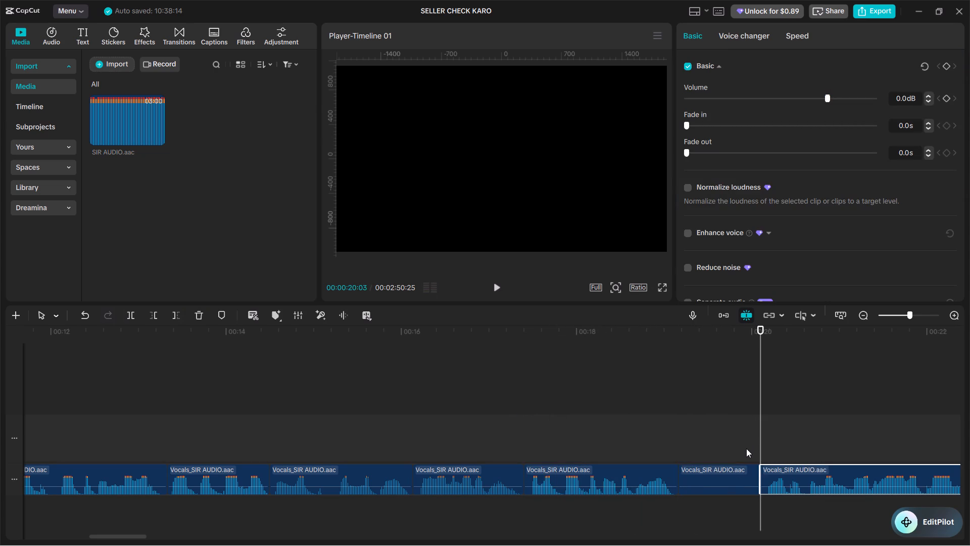
pyautogui.click(731, 486)
pyautogui.press('BackSpace')
pyautogui.rightClick(729, 488)
pyautogui.click(741, 441)
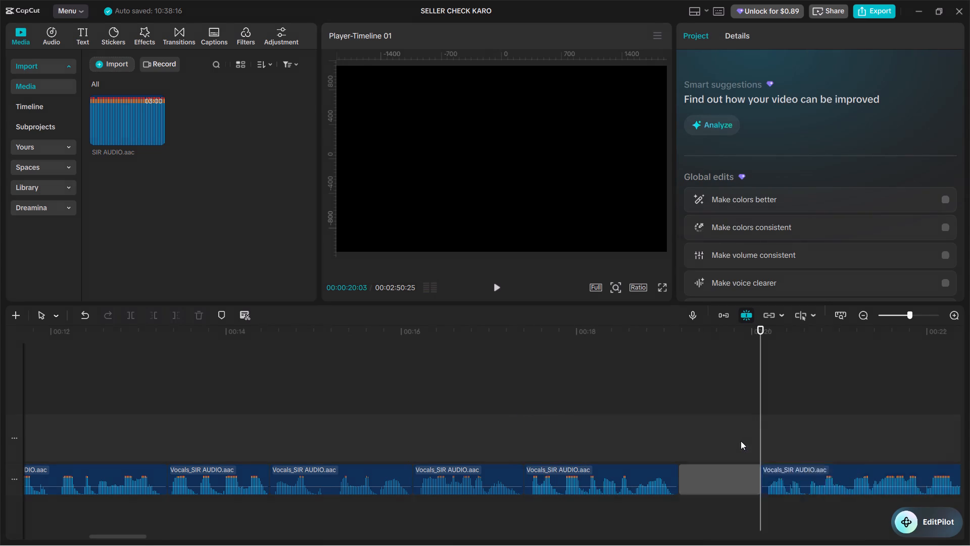
# Cut out the silent part of the vocals from 00:00:23:17 to 00:00:25:06 and close the gap.
pyautogui.keyDown('alt'); pyautogui.scroll(-4, 697, 451); pyautogui.keyUp('alt')
pyautogui.click(365, 402)
pyautogui.press('space')
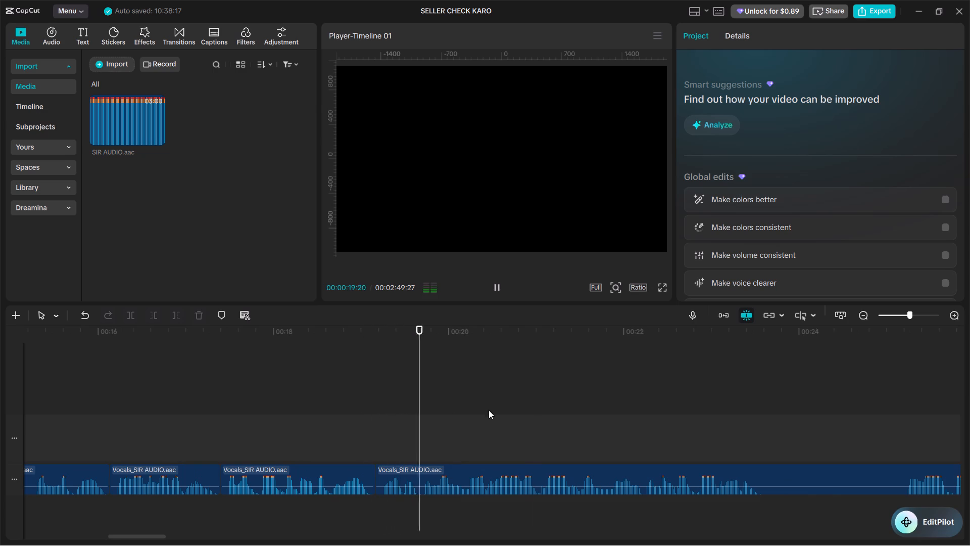
pyautogui.keyDown('alt'); pyautogui.scroll(-3, 509, 417); pyautogui.keyUp('alt')
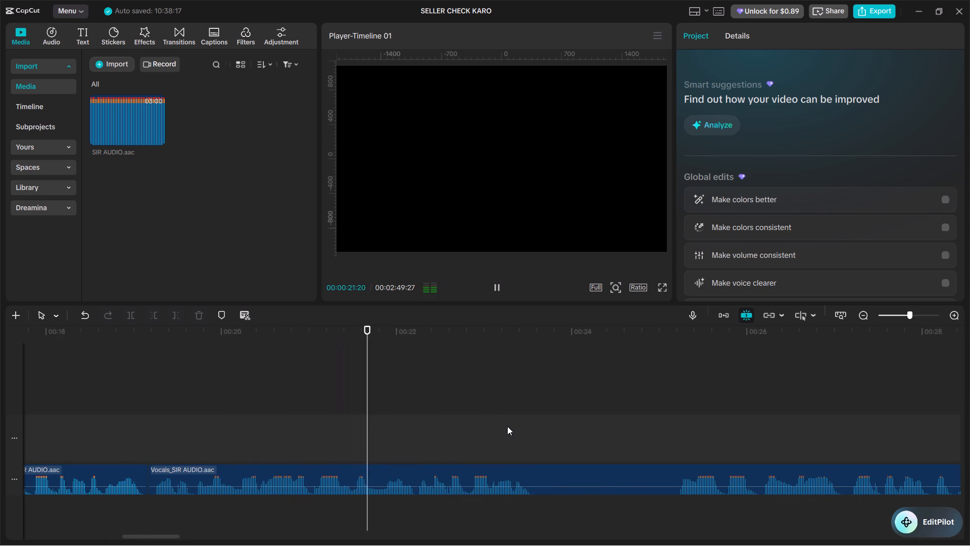
pyautogui.keyDown('alt'); pyautogui.scroll(-3, 507, 432); pyautogui.keyUp('alt')
pyautogui.press('space')
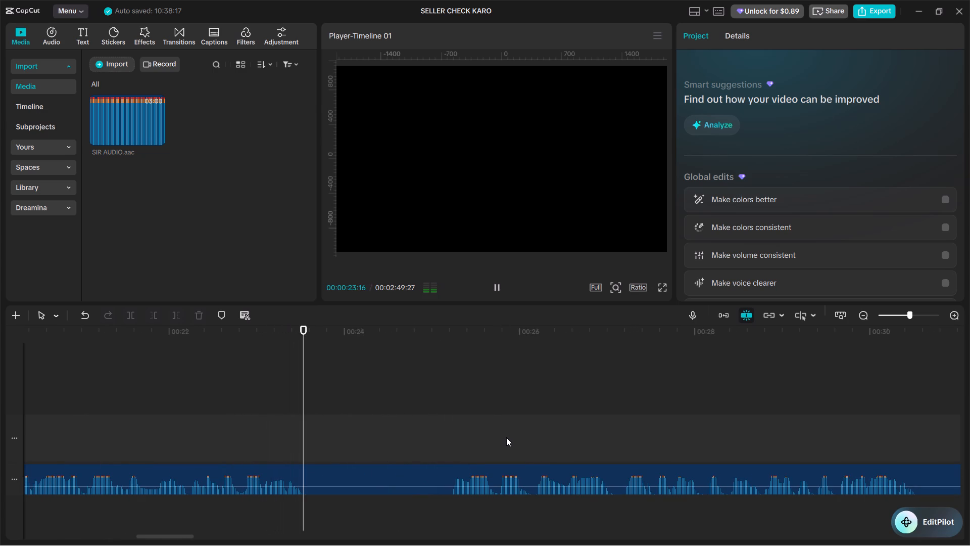
pyautogui.moveTo(303, 441); pyautogui.dragTo(308, 444)
pyautogui.click(317, 476)
pyautogui.hotkey('ctrl', 'b')
pyautogui.click(445, 422)
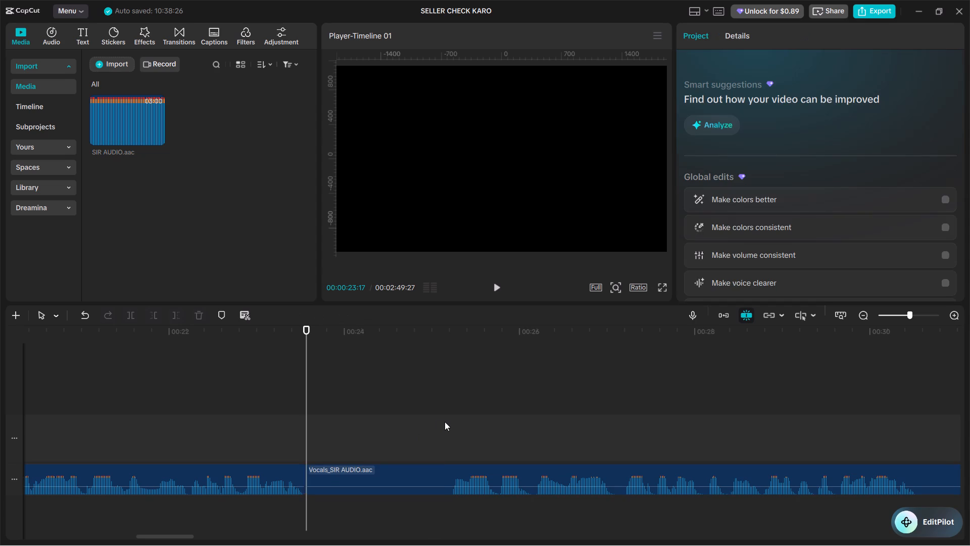
pyautogui.moveTo(445, 422); pyautogui.dragTo(451, 431)
pyautogui.click(451, 431)
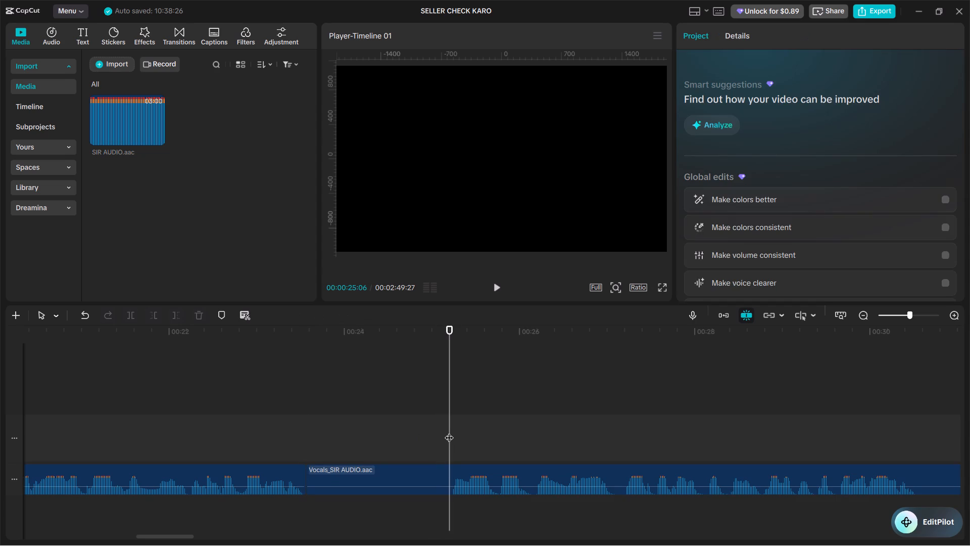
pyautogui.click(432, 472)
pyautogui.hotkey('ctrl', 'b')
pyautogui.click(424, 475)
pyautogui.press('BackSpace')
pyautogui.rightClick(424, 475)
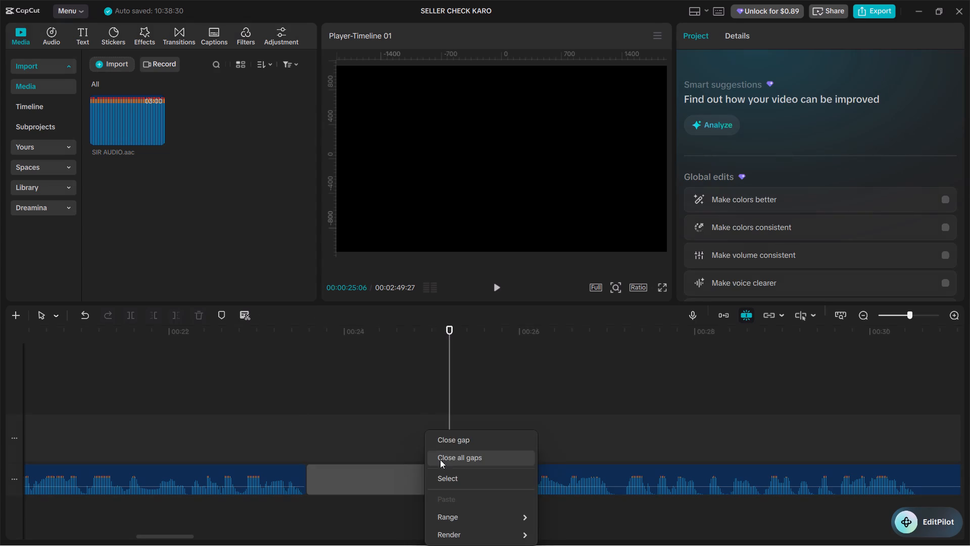
pyautogui.click(448, 435)
# Cut out the silent part of the vocals from about 00:00:28:27 to 00:00:30:26 and close the gap.
pyautogui.click(294, 391)
pyautogui.press('space')
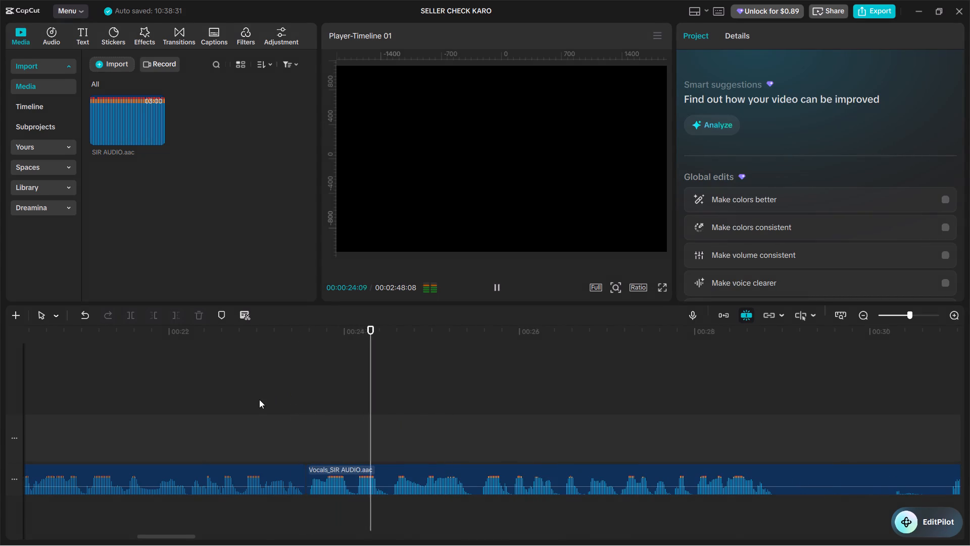
pyautogui.click(256, 400)
pyautogui.press('space')
pyautogui.click(228, 406)
pyautogui.press('space')
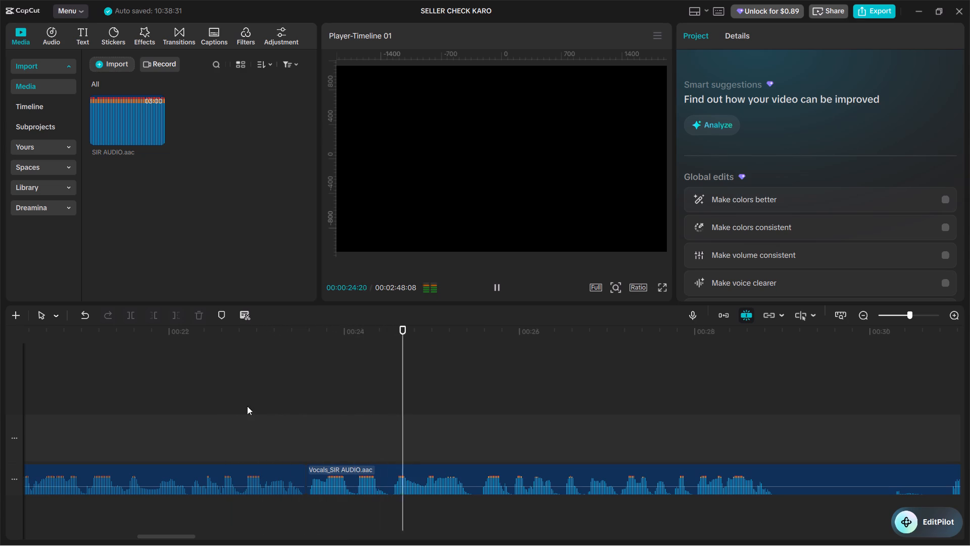
pyautogui.keyDown('alt'); pyautogui.scroll(-2, 499, 448); pyautogui.keyUp('alt')
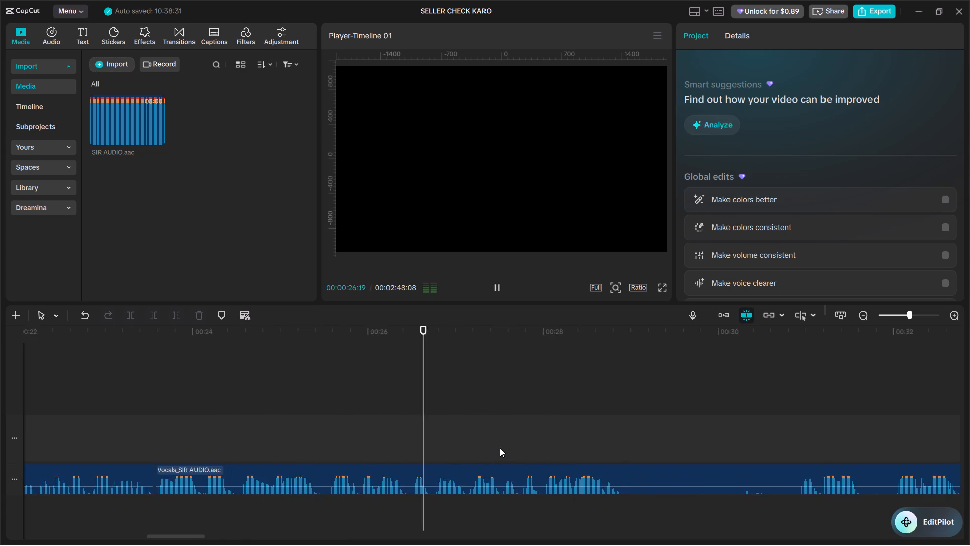
pyautogui.keyDown('alt'); pyautogui.scroll(-3, 500, 448); pyautogui.keyUp('alt')
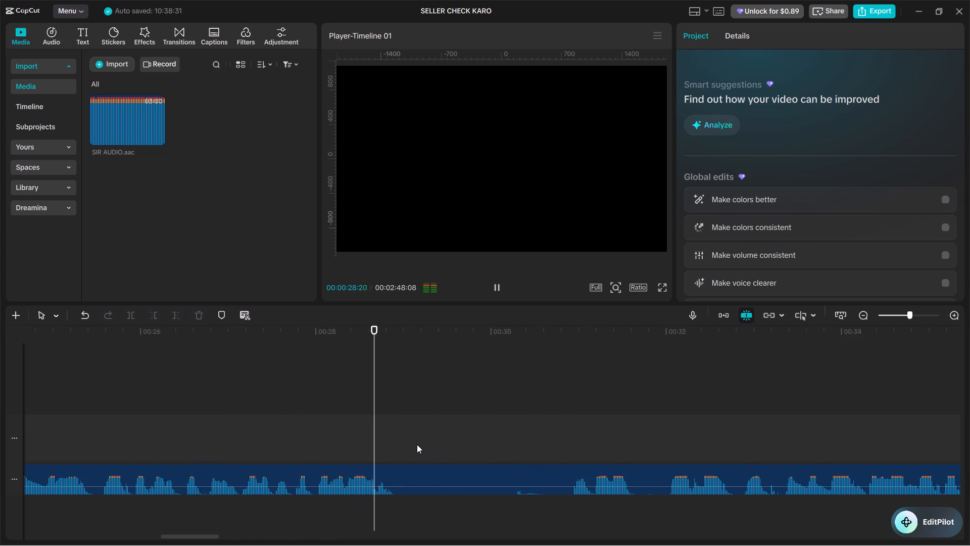
pyautogui.press('space')
pyautogui.click(413, 478)
pyautogui.hotkey('ctrl', 'b')
pyautogui.press('space')
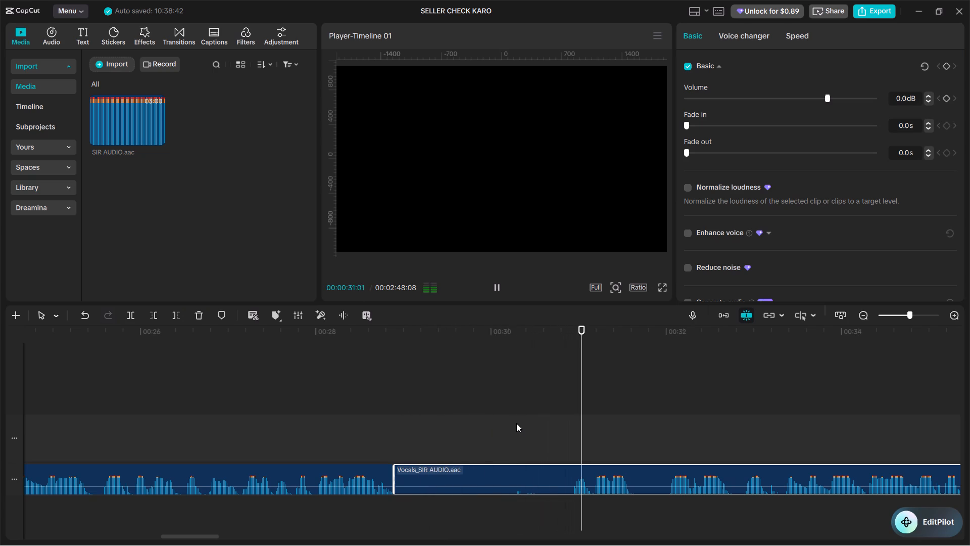
pyautogui.doubleClick(572, 415)
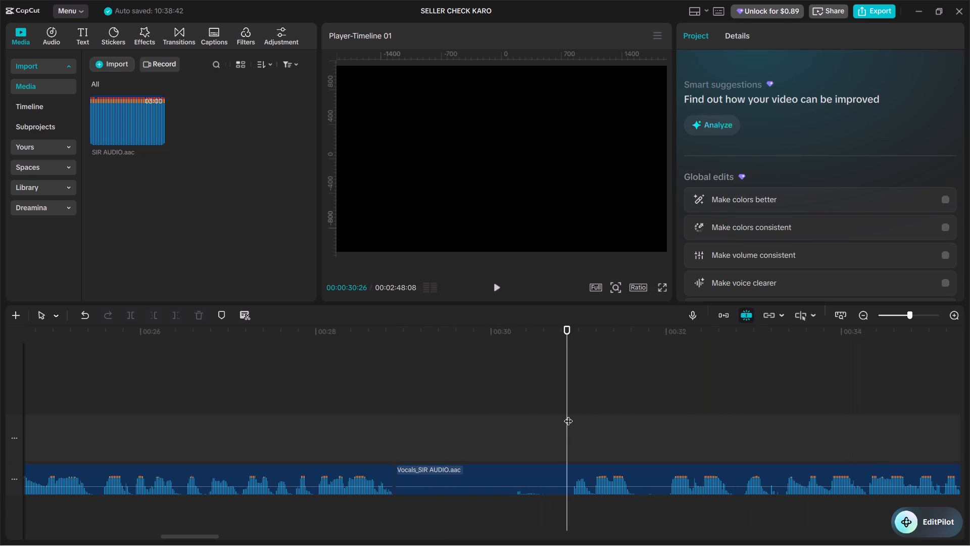
pyautogui.click(557, 475)
pyautogui.hotkey('ctrl', 'b')
pyautogui.click(502, 475)
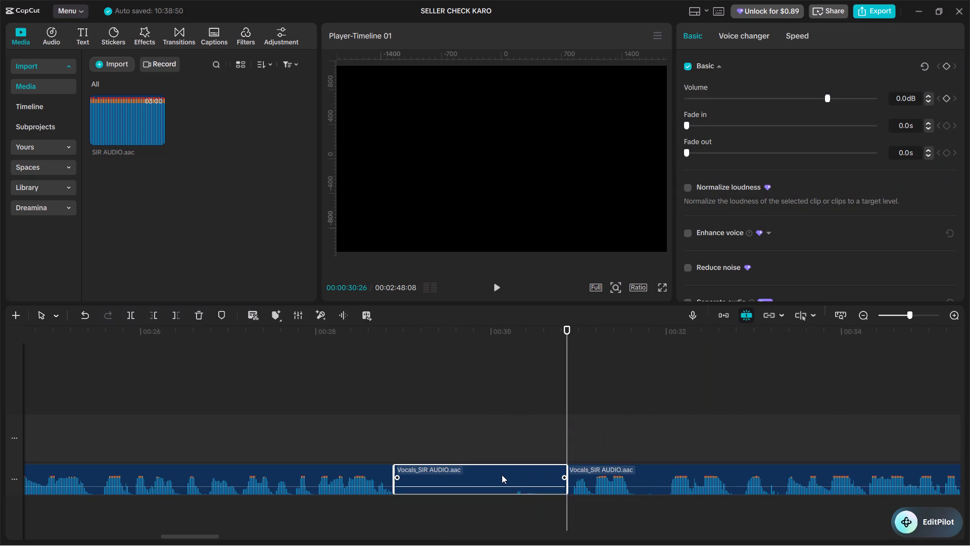
pyautogui.press('BackSpace')
pyautogui.rightClick(494, 482)
pyautogui.click(507, 445)
# Cut out the short silent part of the vocals from 00:00:29:20 to 00:00:29:28 and close the gap.
pyautogui.doubleClick(395, 416)
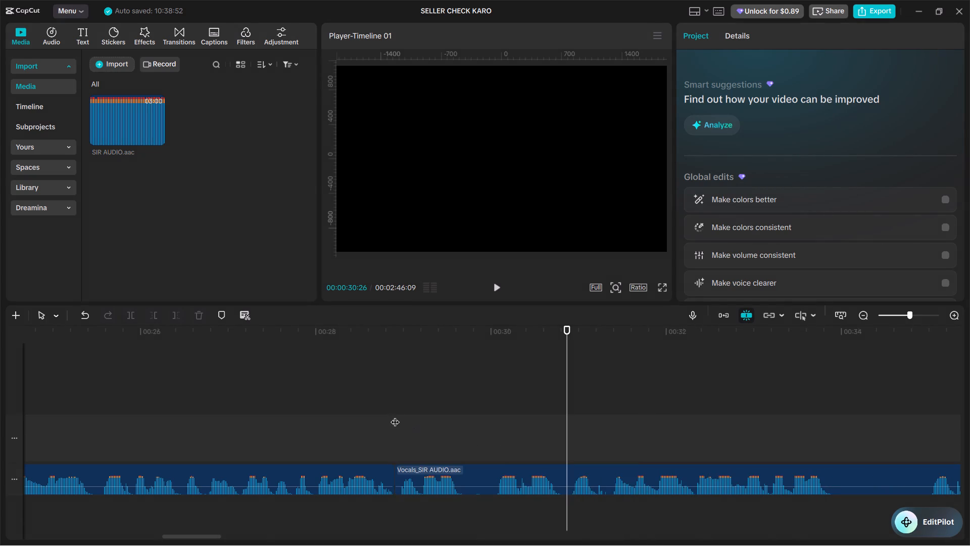
pyautogui.press('space')
pyautogui.press('space')
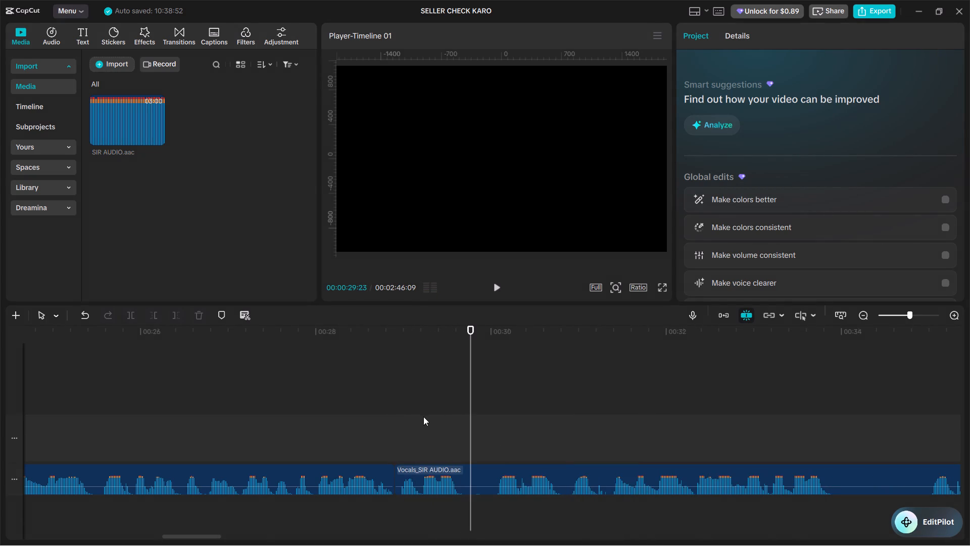
pyautogui.keyDown('ctrl'); pyautogui.scroll(7, 484, 445); pyautogui.keyUp('ctrl')
pyautogui.click(457, 437)
pyautogui.moveTo(457, 437); pyautogui.dragTo(459, 442)
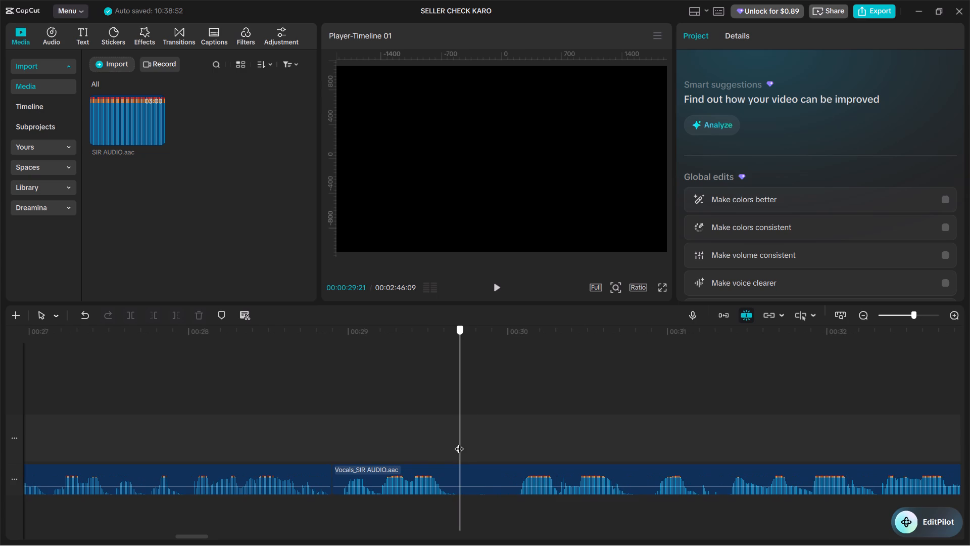
pyautogui.moveTo(459, 442); pyautogui.dragTo(457, 442)
pyautogui.click(472, 487)
pyautogui.hotkey('ctrl', 'b')
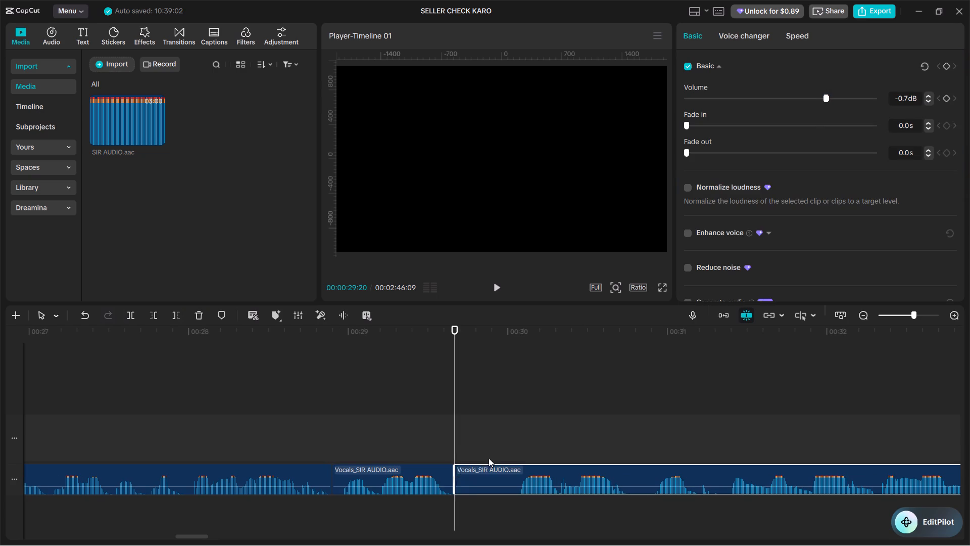
pyautogui.press('space')
pyautogui.press('space')
pyautogui.click(510, 436)
pyautogui.moveTo(510, 436); pyautogui.dragTo(499, 433)
pyautogui.click(494, 479)
pyautogui.hotkey('ctrl', 'b')
pyautogui.click(478, 476)
pyautogui.press('BackSpace')
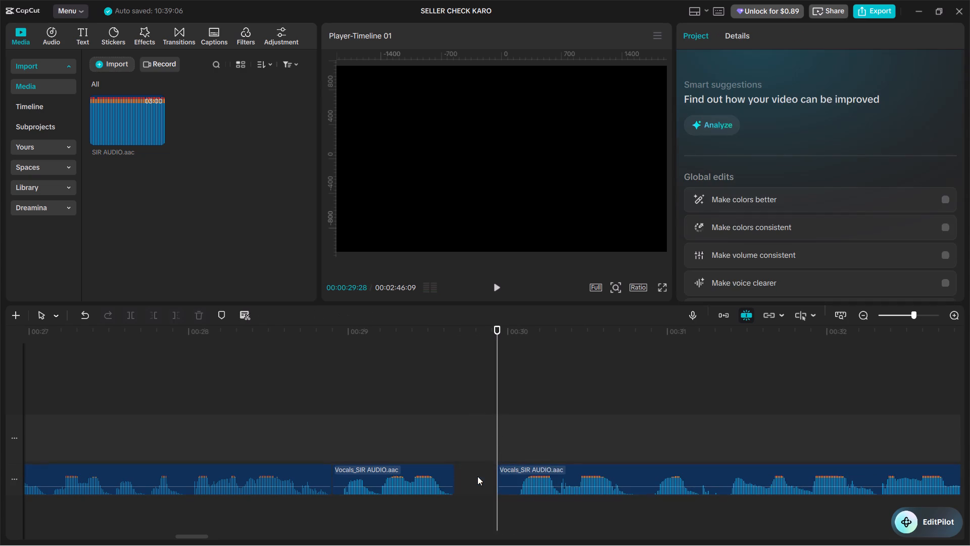
pyautogui.rightClick(477, 476)
pyautogui.click(497, 447)
# Cut out the silent part of the vocals from 00:00:33:17 to 00:00:34:21 and close the gap.
pyautogui.click(415, 426)
pyautogui.press('space')
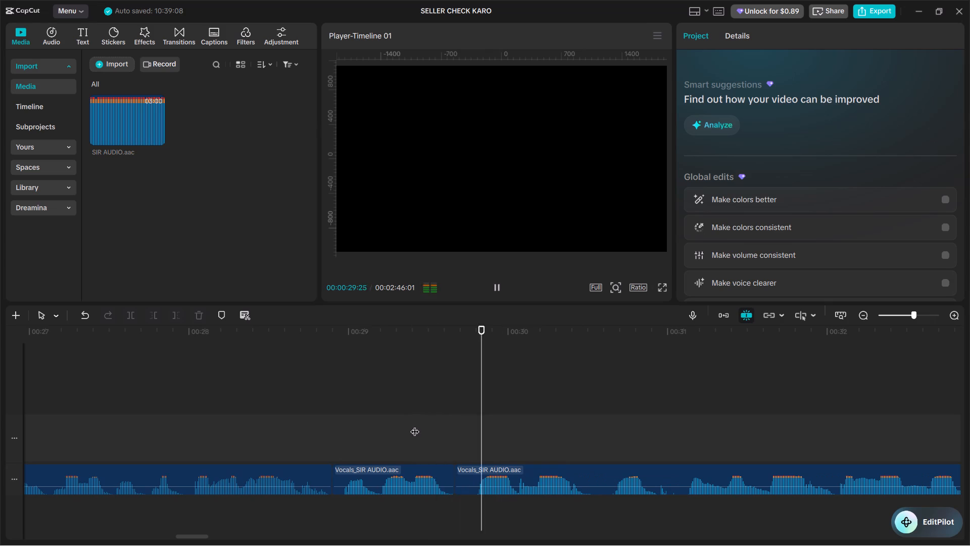
pyautogui.keyDown('alt'); pyautogui.scroll(-5, 415, 425); pyautogui.keyUp('alt')
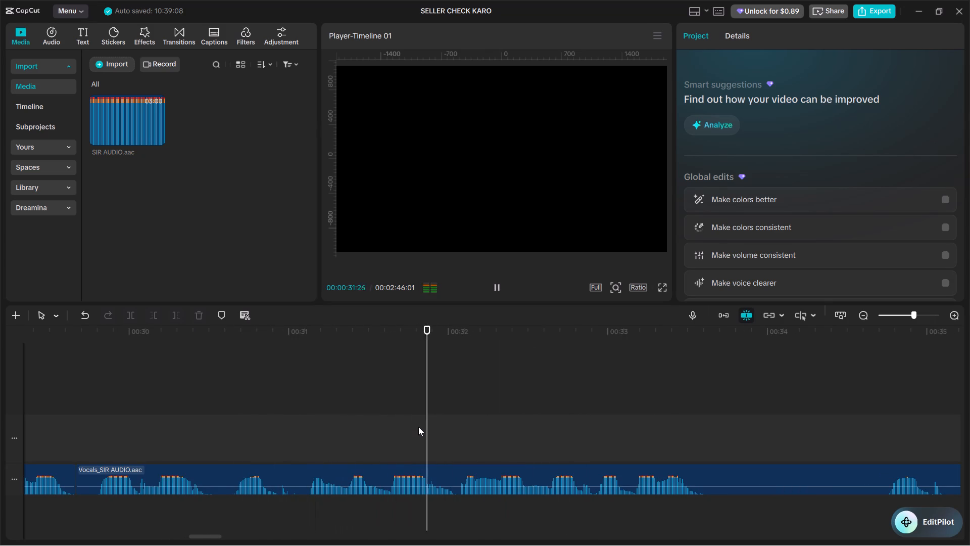
pyautogui.keyDown('alt'); pyautogui.scroll(-3, 418, 427); pyautogui.keyUp('alt')
pyautogui.press('space')
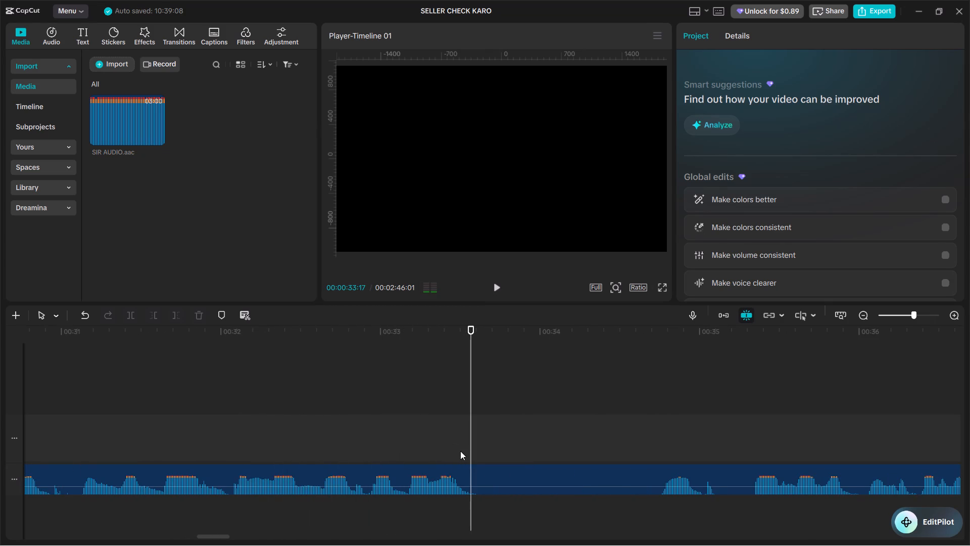
pyautogui.click(488, 476)
pyautogui.hotkey('ctrl', 'b')
pyautogui.press('space')
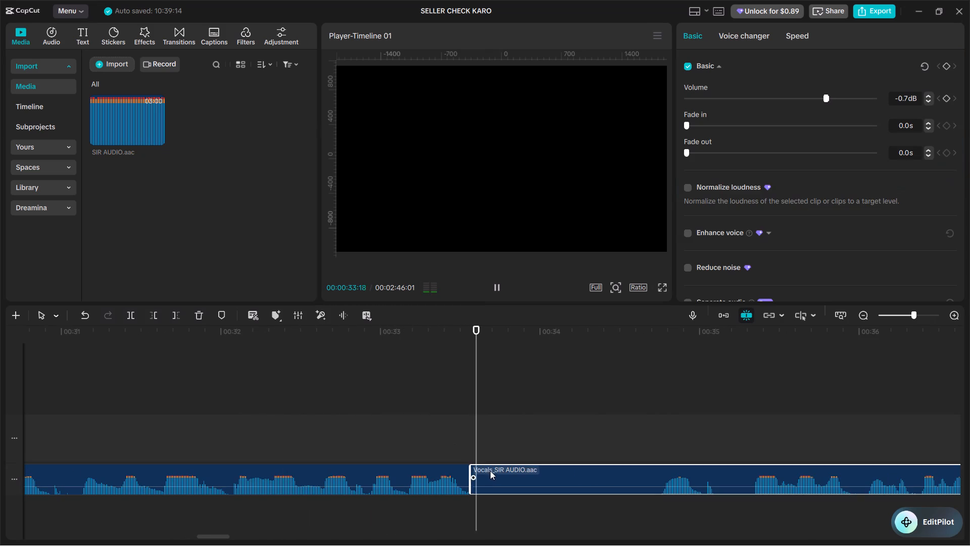
pyautogui.press('space')
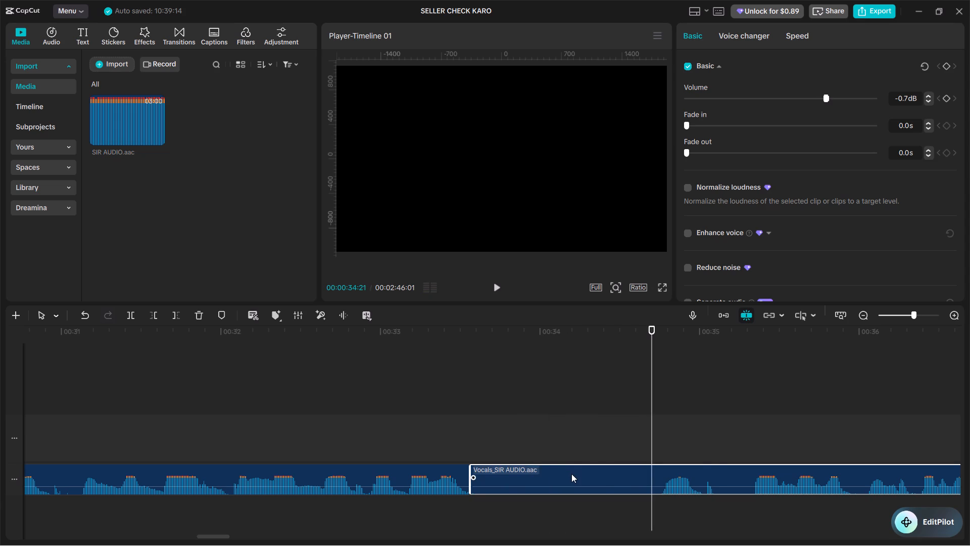
pyautogui.hotkey('ctrl', 'b')
pyautogui.click(566, 484)
pyautogui.press('BackSpace')
pyautogui.rightClick(566, 484)
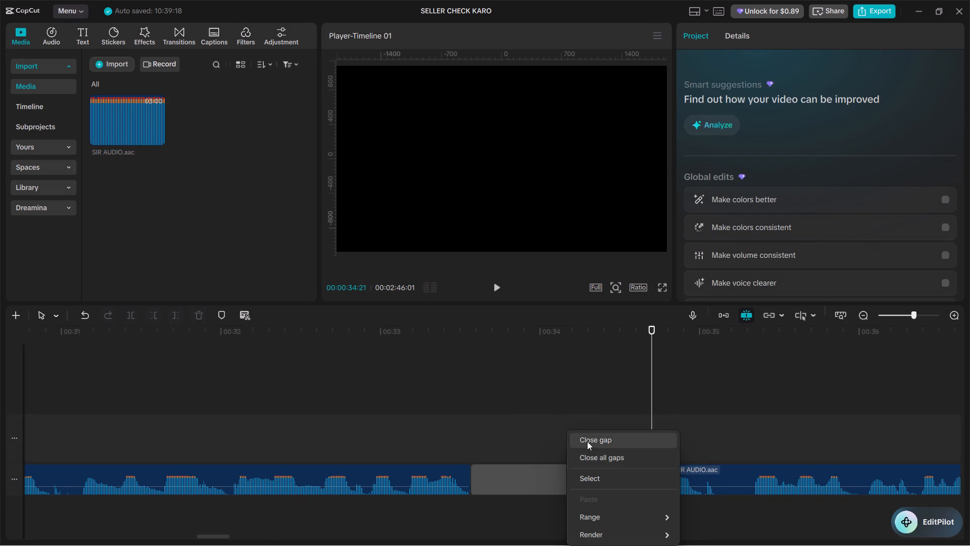
pyautogui.click(587, 441)
# Split the vocals at 00:00:35:24, where the next near-silent part begins.
pyautogui.click(468, 414)
pyautogui.press('space')
pyautogui.keyDown('alt'); pyautogui.scroll(-3, 468, 414); pyautogui.keyUp('alt')
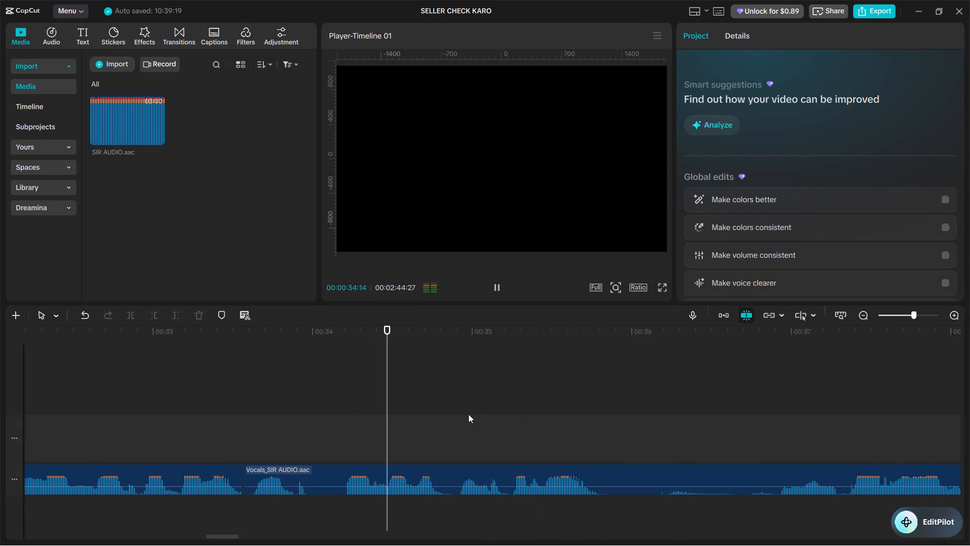
pyautogui.keyDown('alt'); pyautogui.scroll(-2, 471, 414); pyautogui.keyUp('alt')
pyautogui.press('space')
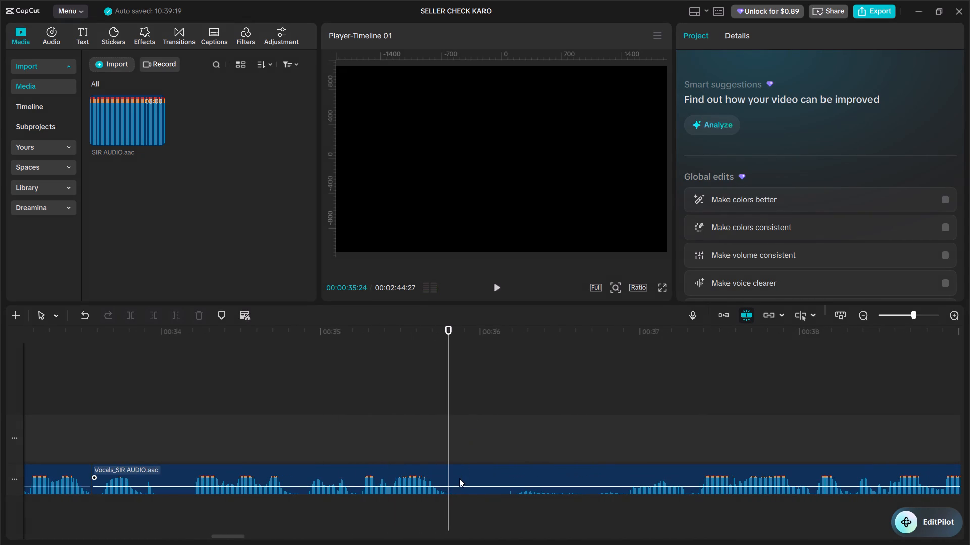
pyautogui.click(459, 482)
pyautogui.hotkey('ctrl', 'b')
# Split the vocals again at 00:00:36:27, delete the near-silent piece before it and close the gap.
pyautogui.press('space')
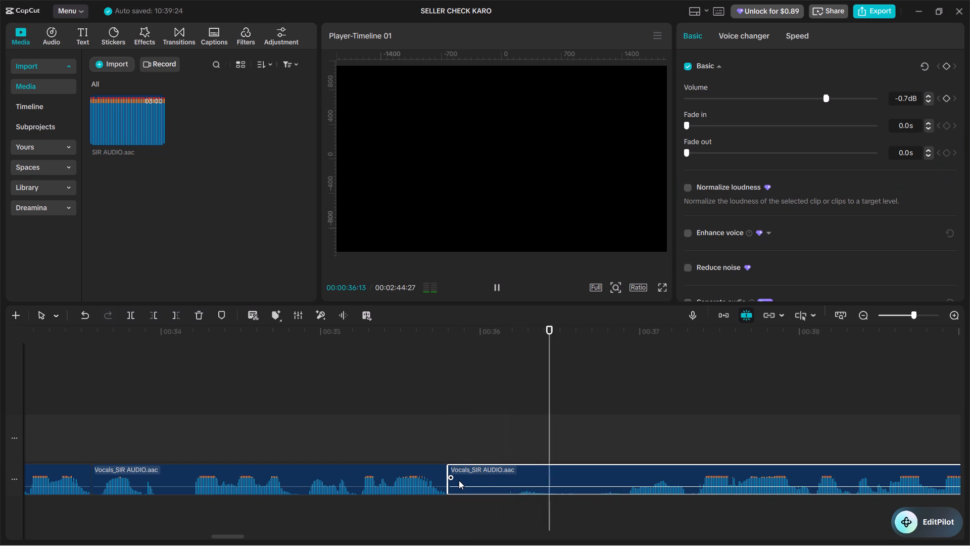
pyautogui.press('space')
pyautogui.press('space')
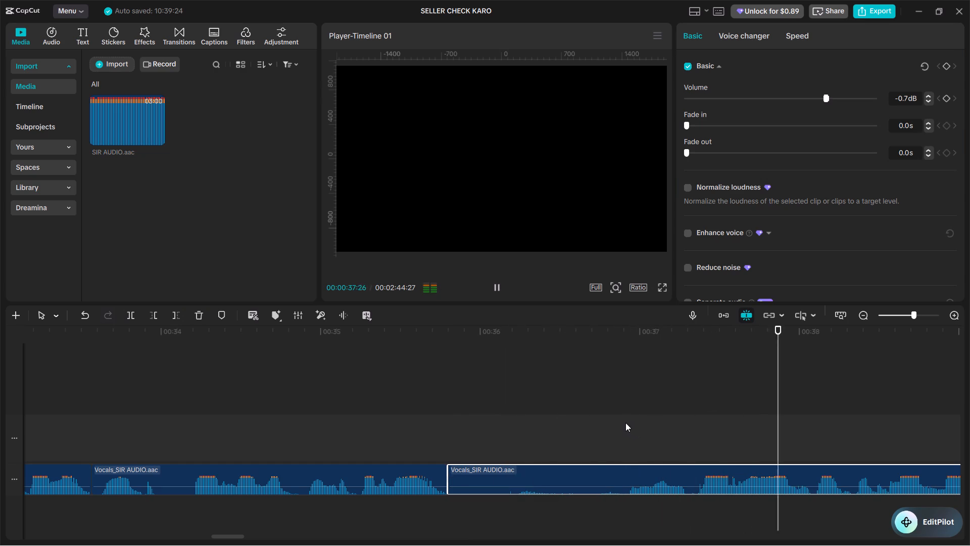
pyautogui.keyDown('ctrl'); pyautogui.scroll(-14, 625, 423); pyautogui.keyUp('ctrl')
pyautogui.keyDown('alt'); pyautogui.scroll(-6, 620, 427); pyautogui.keyUp('alt')
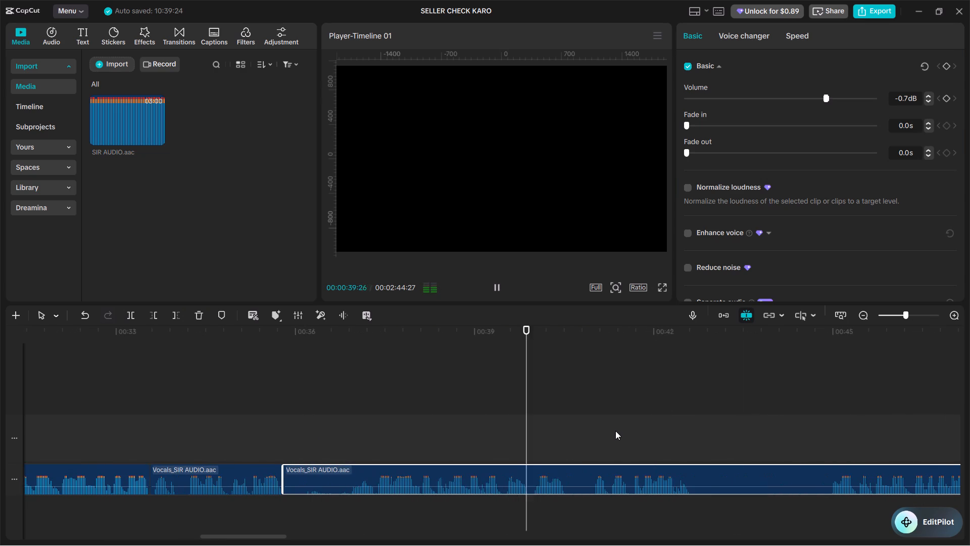
pyautogui.click(347, 423)
pyautogui.keyDown('ctrl'); pyautogui.scroll(20, 347, 424); pyautogui.keyUp('ctrl')
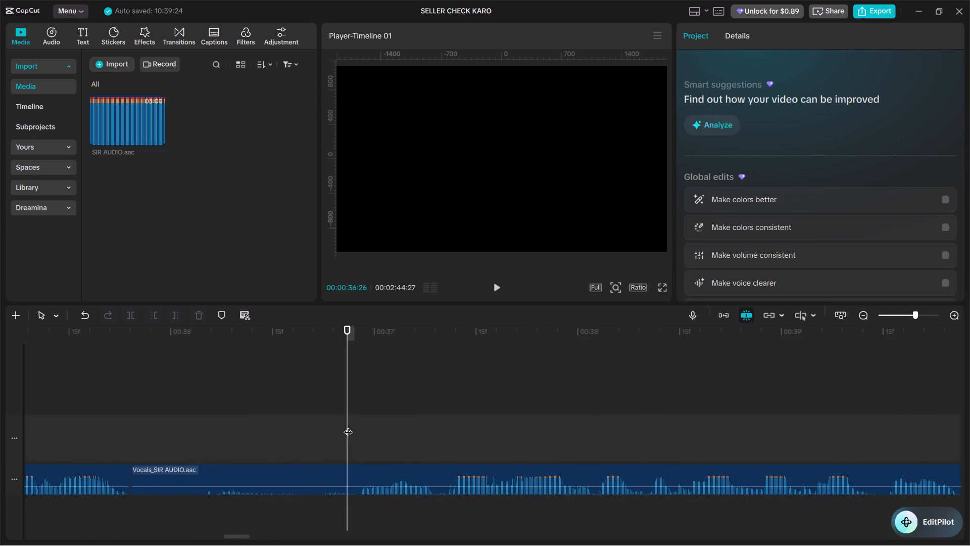
pyautogui.keyDown('ctrl'); pyautogui.scroll(5, 348, 426); pyautogui.keyUp('ctrl')
pyautogui.press('space')
pyautogui.press('space')
pyautogui.click(371, 422)
pyautogui.moveTo(372, 422); pyautogui.dragTo(367, 422)
pyautogui.click(367, 422)
pyautogui.click(361, 417)
pyautogui.click(355, 472)
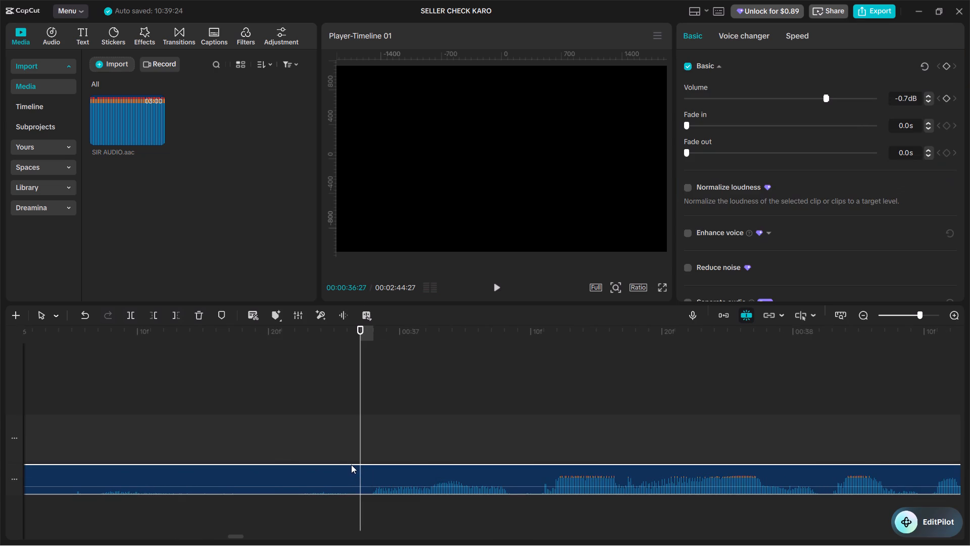
pyautogui.hotkey('ctrl', 'b')
pyautogui.click(294, 484)
pyautogui.press('BackSpace')
pyautogui.rightClick(295, 482)
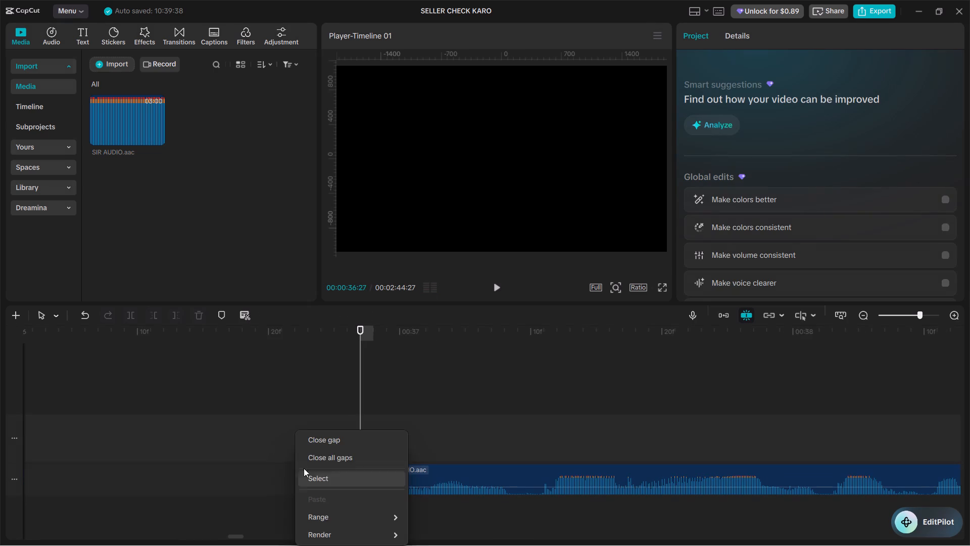
pyautogui.click(321, 450)
# Cut out the silent part of the vocals from 00:00:39:12 to 00:00:39:25 and close the gap.
pyautogui.keyDown('ctrl'); pyautogui.scroll(-20, 317, 447); pyautogui.keyUp('ctrl')
pyautogui.keyDown('ctrl'); pyautogui.scroll(-4, 317, 447); pyautogui.keyUp('ctrl')
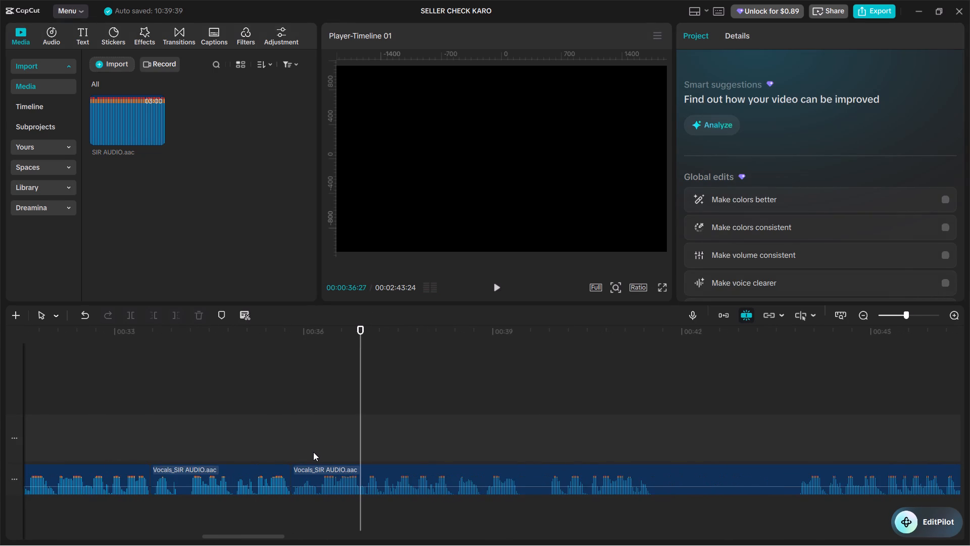
pyautogui.click(289, 426)
pyautogui.press('space')
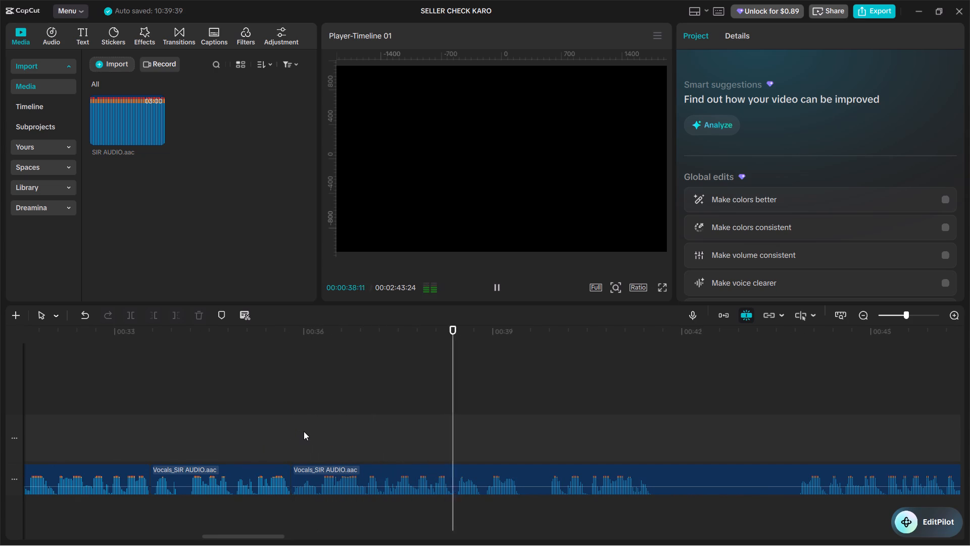
pyautogui.press('space')
pyautogui.keyDown('ctrl'); pyautogui.scroll(7, 541, 467); pyautogui.keyUp('ctrl')
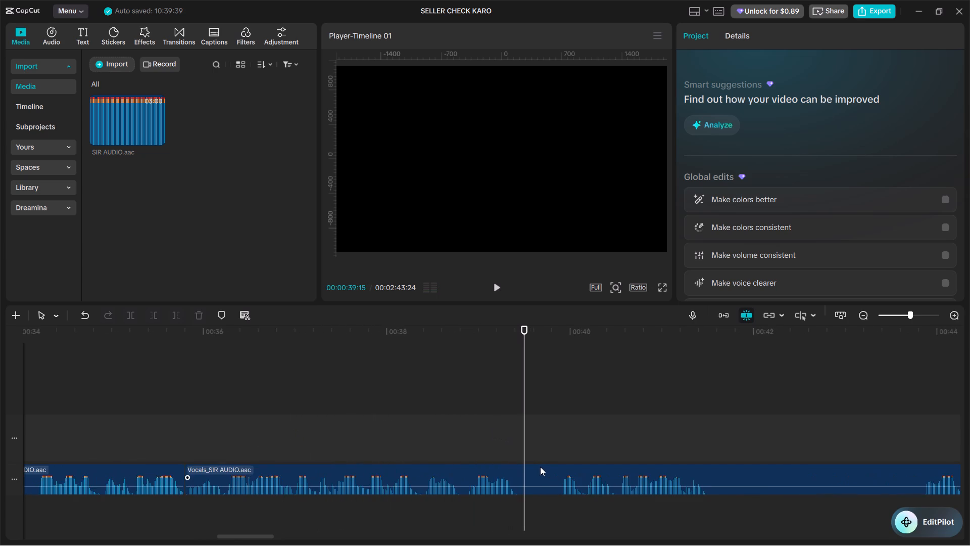
pyautogui.keyDown('ctrl'); pyautogui.scroll(11, 540, 467); pyautogui.keyUp('ctrl')
pyautogui.click(510, 432)
pyautogui.moveTo(509, 432); pyautogui.dragTo(503, 432)
pyautogui.click(520, 472)
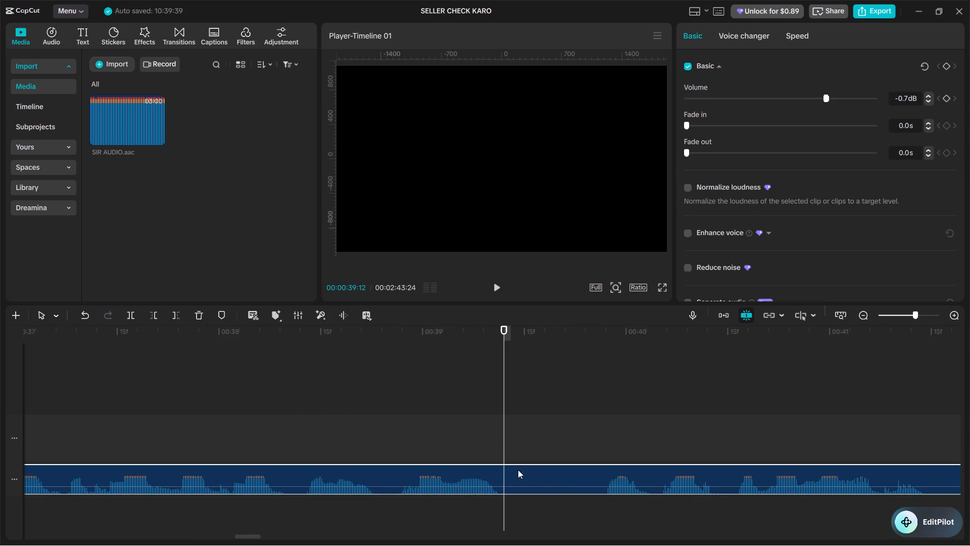
pyautogui.hotkey('ctrl', 'b')
pyautogui.click(595, 428)
pyautogui.click(563, 482)
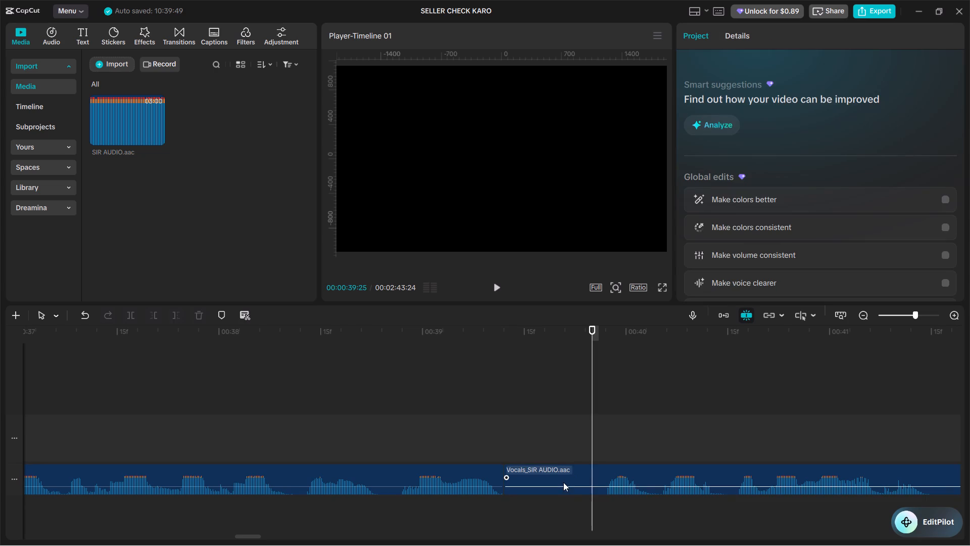
pyautogui.hotkey('ctrl', 'b')
pyautogui.click(563, 476)
pyautogui.press('BackSpace')
pyautogui.rightClick(562, 476)
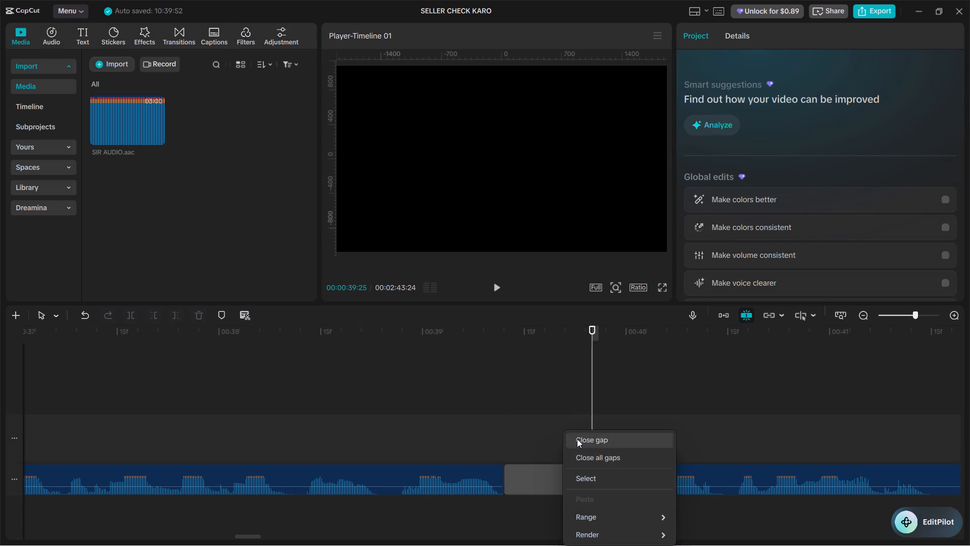
pyautogui.click(577, 439)
# Split the vocals at 00:00:41:02, where the next silent part begins.
pyautogui.click(497, 430)
pyautogui.press('space')
pyautogui.keyDown('alt'); pyautogui.scroll(-6, 545, 442); pyautogui.keyUp('alt')
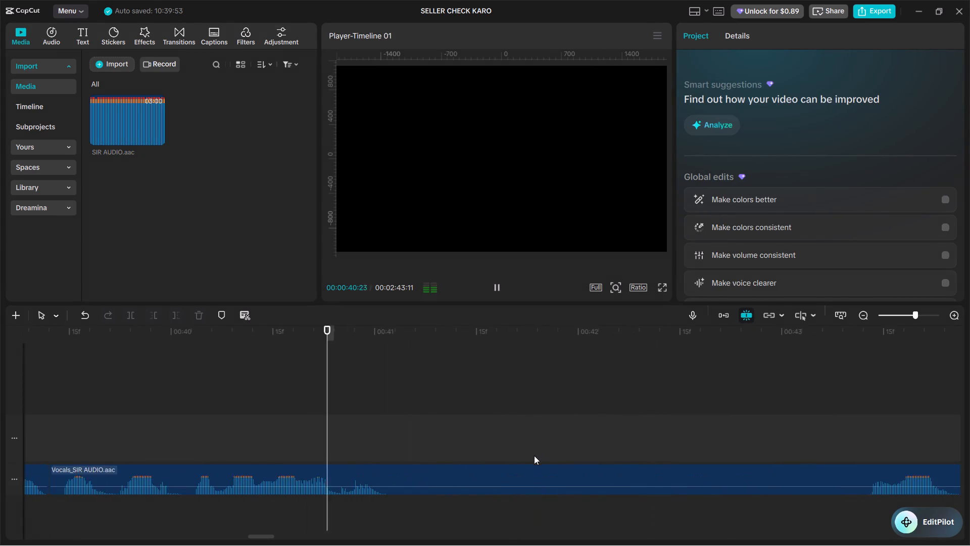
pyautogui.keyDown('alt'); pyautogui.scroll(-1, 534, 456); pyautogui.keyUp('alt')
pyautogui.press('space')
pyautogui.click(309, 436)
pyautogui.click(315, 434)
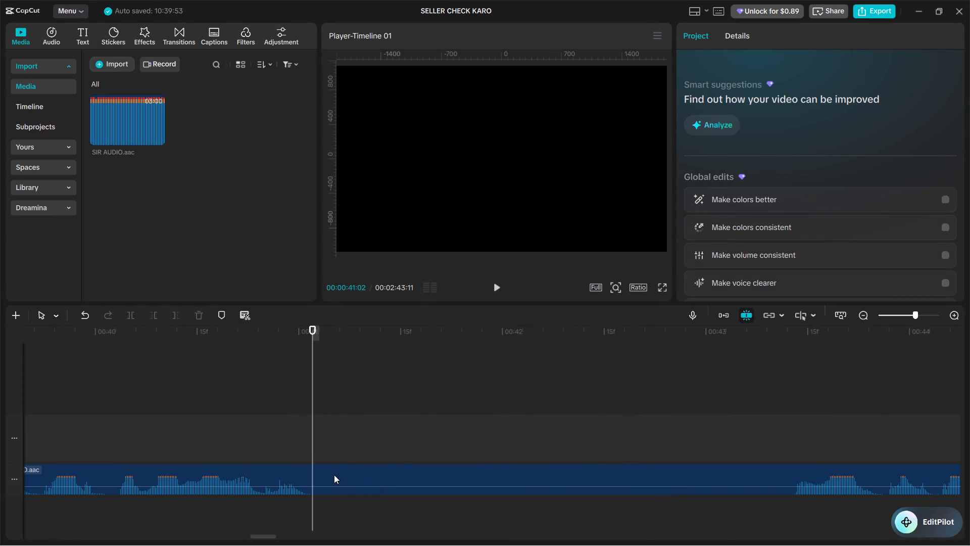
pyautogui.click(334, 478)
pyautogui.hotkey('ctrl', 'b')
# Split the vocals again at 00:00:43:12, just before speech resumes, delete the silent piece before it and close the gap.
pyautogui.press('space')
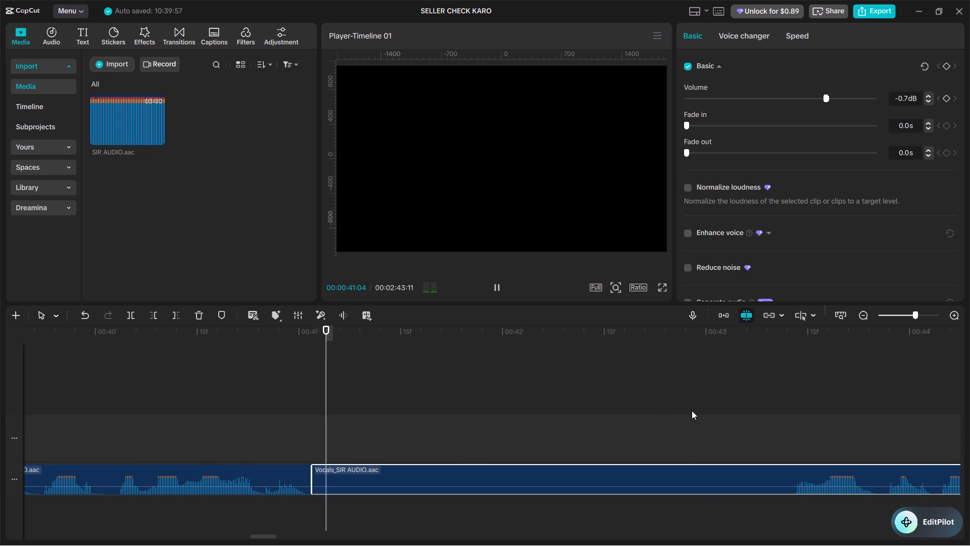
pyautogui.keyDown('ctrl'); pyautogui.scroll(-9, 692, 411); pyautogui.keyUp('ctrl')
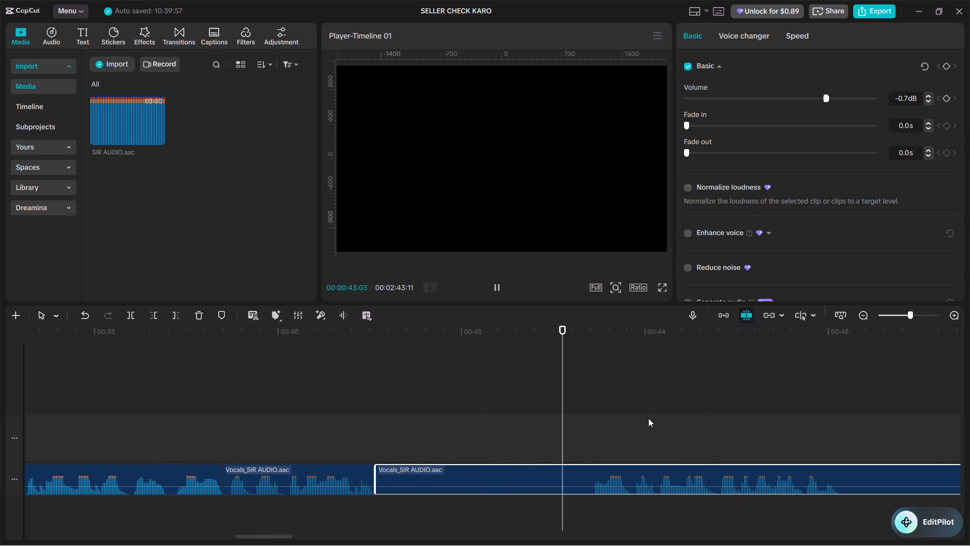
pyautogui.press('space')
pyautogui.press('space')
pyautogui.press('space')
pyautogui.doubleClick(587, 429)
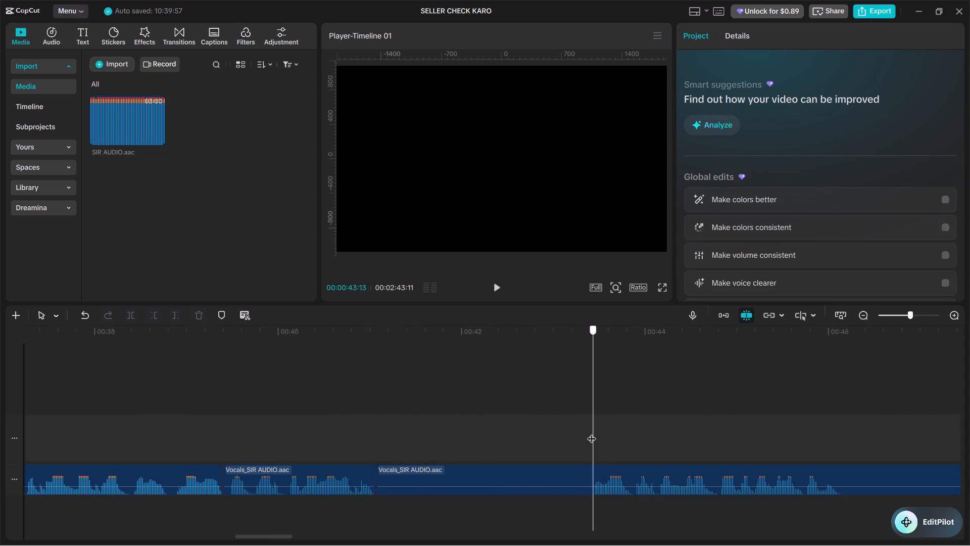
pyautogui.press('space')
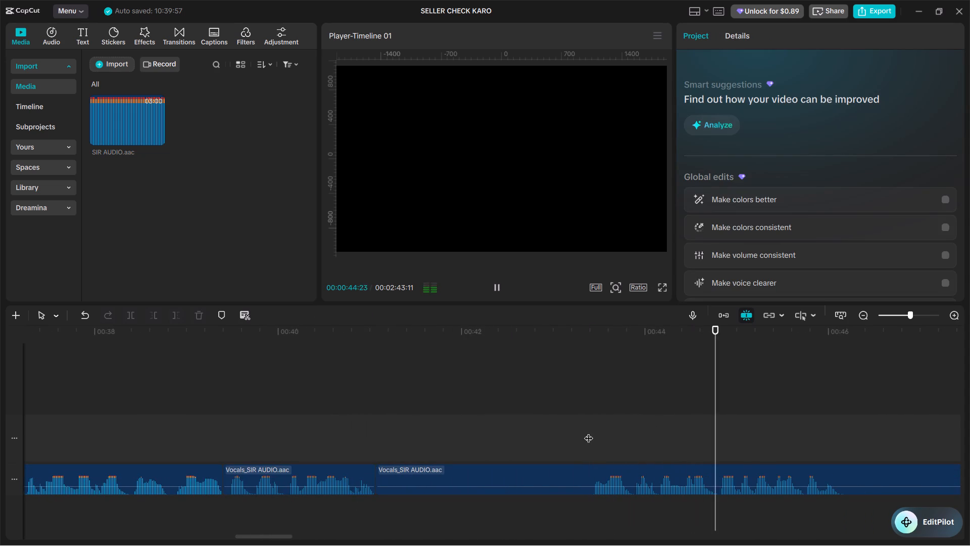
pyautogui.click(589, 432)
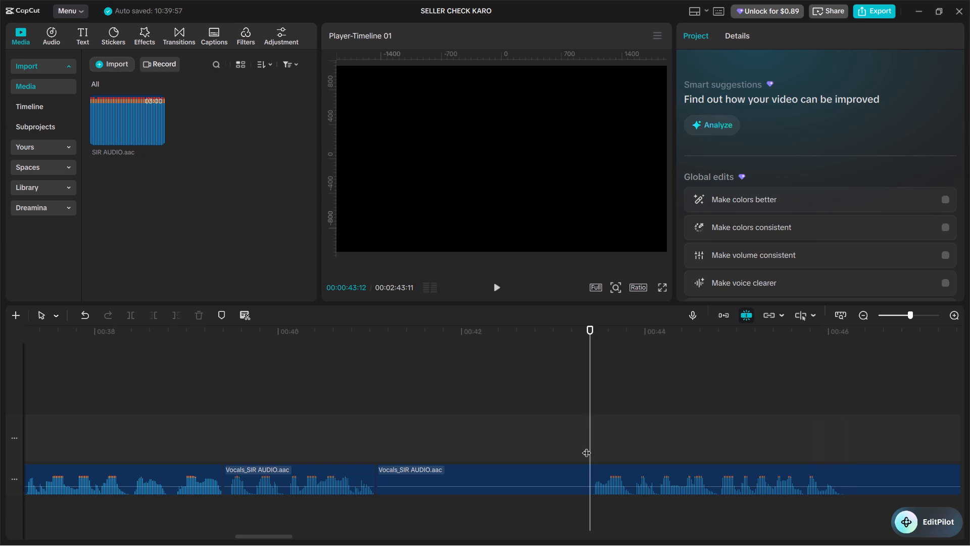
pyautogui.click(586, 466)
pyautogui.hotkey('ctrl', 'b')
pyautogui.click(550, 479)
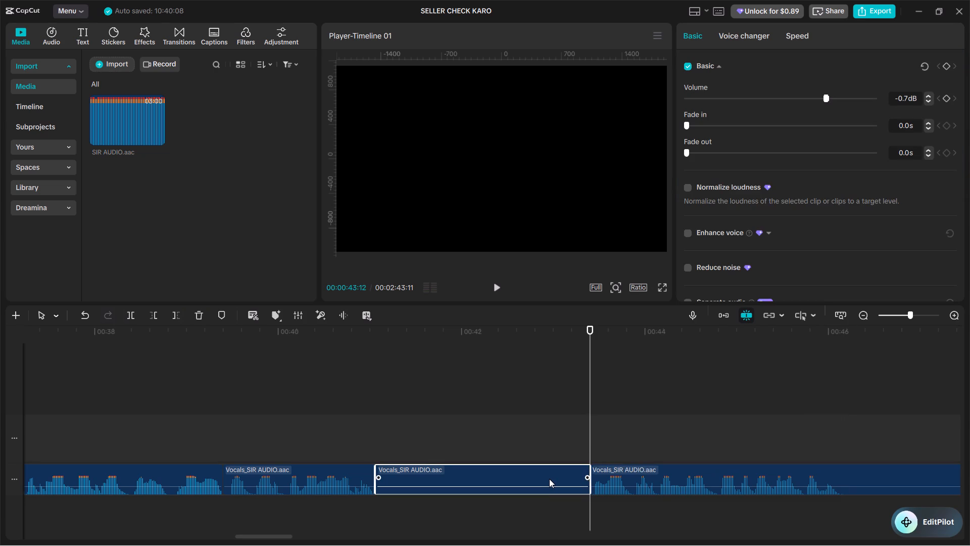
pyautogui.press('BackSpace')
pyautogui.rightClick(549, 479)
pyautogui.click(571, 444)
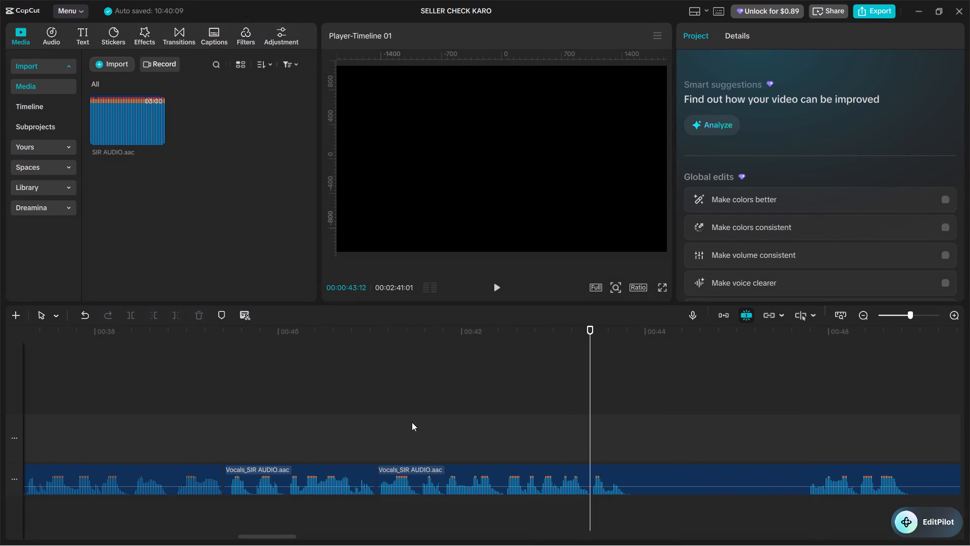
# Split the vocals at 00:00:43:25, at the start of the next silent part.
pyautogui.press('space')
pyautogui.press('space')
pyautogui.click(634, 447)
pyautogui.click(632, 444)
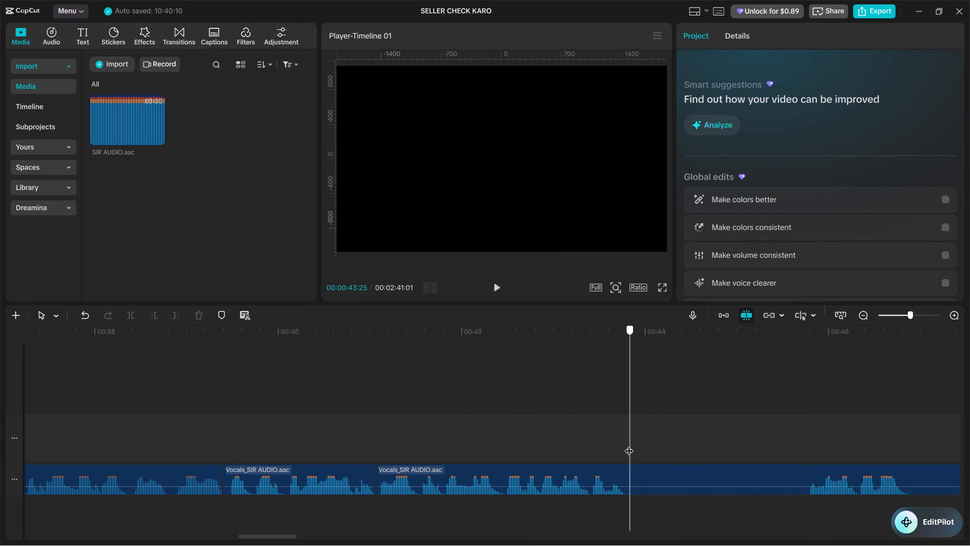
pyautogui.click(635, 471)
pyautogui.hotkey('ctrl', 'b')
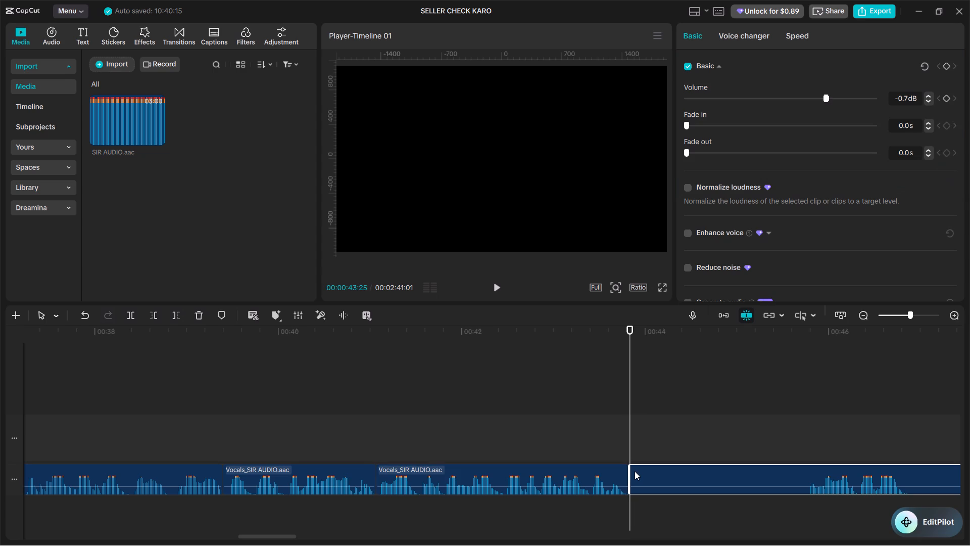
# Split the vocals again at 00:00:45:23, delete the silent piece before it and close the gap.
pyautogui.keyDown('alt'); pyautogui.scroll(-5, 635, 471); pyautogui.keyUp('alt')
pyautogui.press('space')
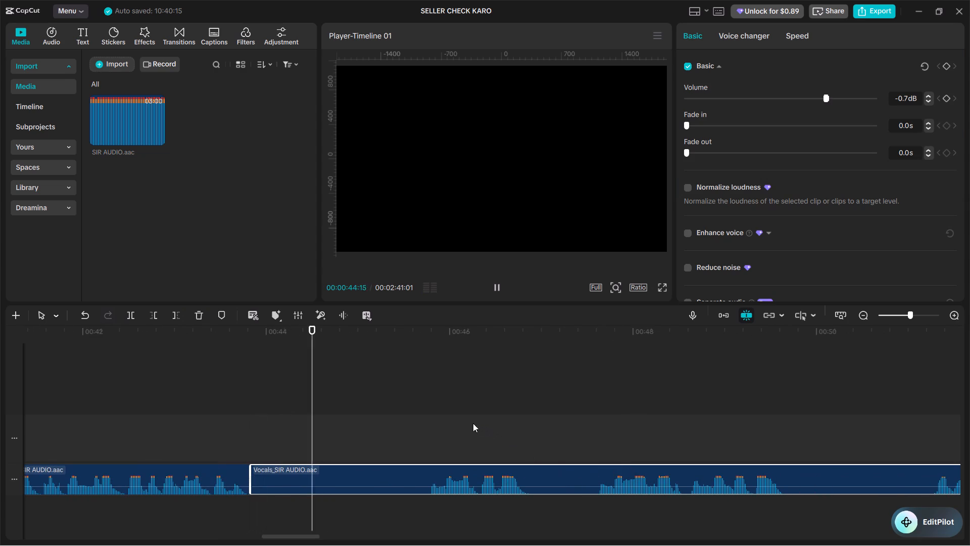
pyautogui.press('space')
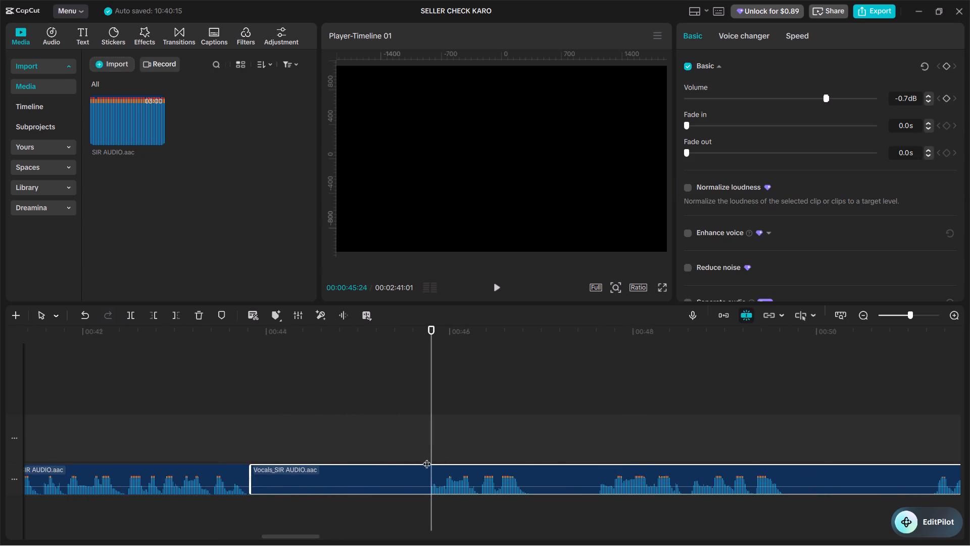
pyautogui.press('space')
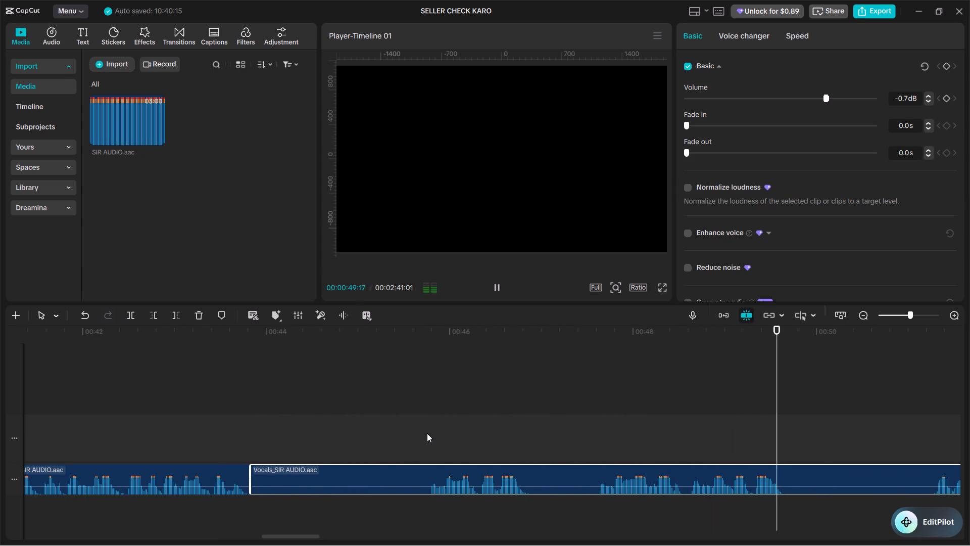
pyautogui.click(427, 433)
pyautogui.click(441, 475)
pyautogui.hotkey('ctrl', 'b')
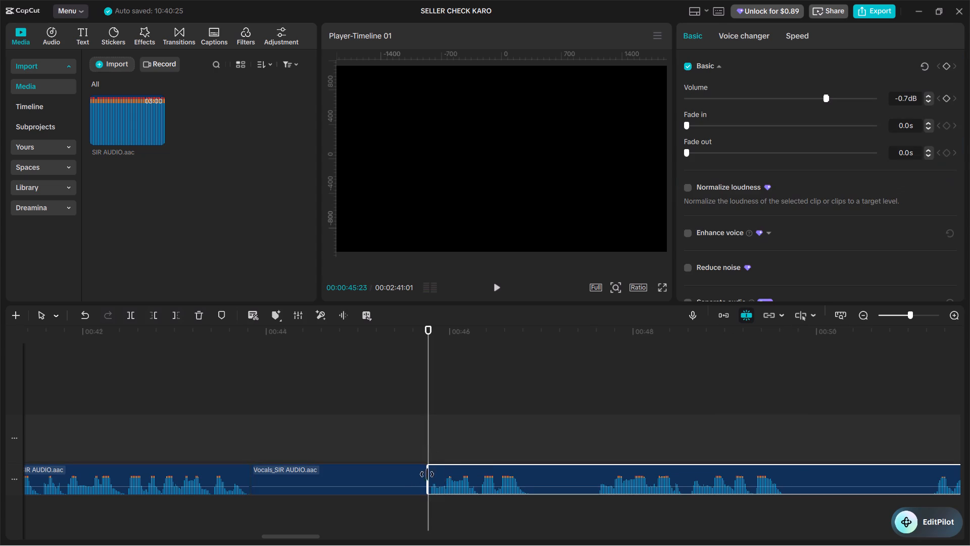
pyautogui.click(401, 478)
pyautogui.press('BackSpace')
pyautogui.rightClick(398, 477)
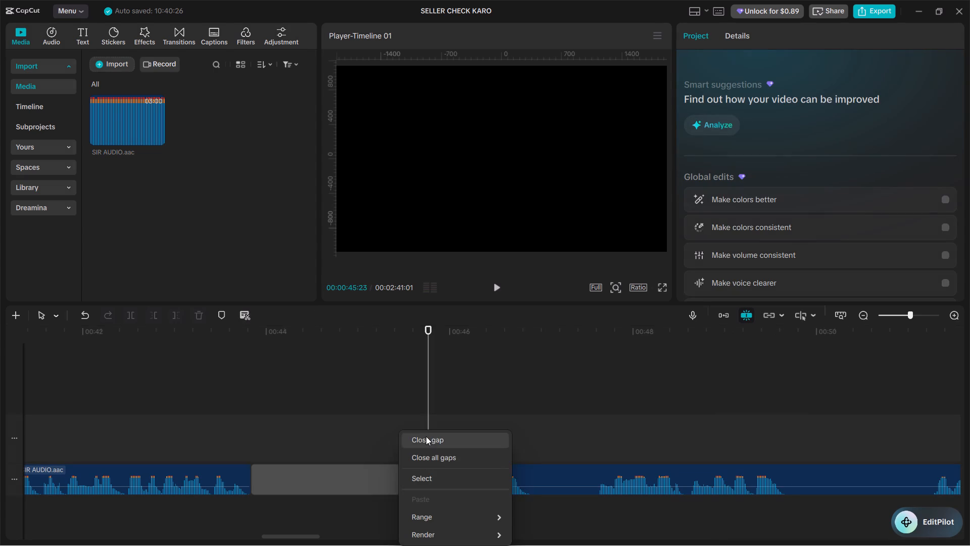
pyautogui.click(426, 436)
# Cut out the silent part of the vocals from 00:00:44:29 to 00:00:45:20 and close the gap.
pyautogui.doubleClick(351, 424)
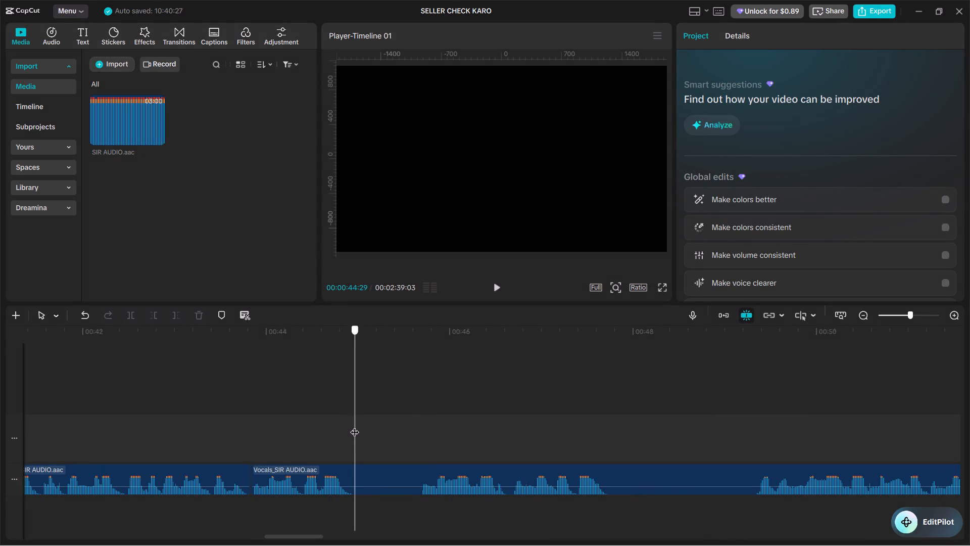
pyautogui.click(361, 465)
pyautogui.hotkey('ctrl', 'b')
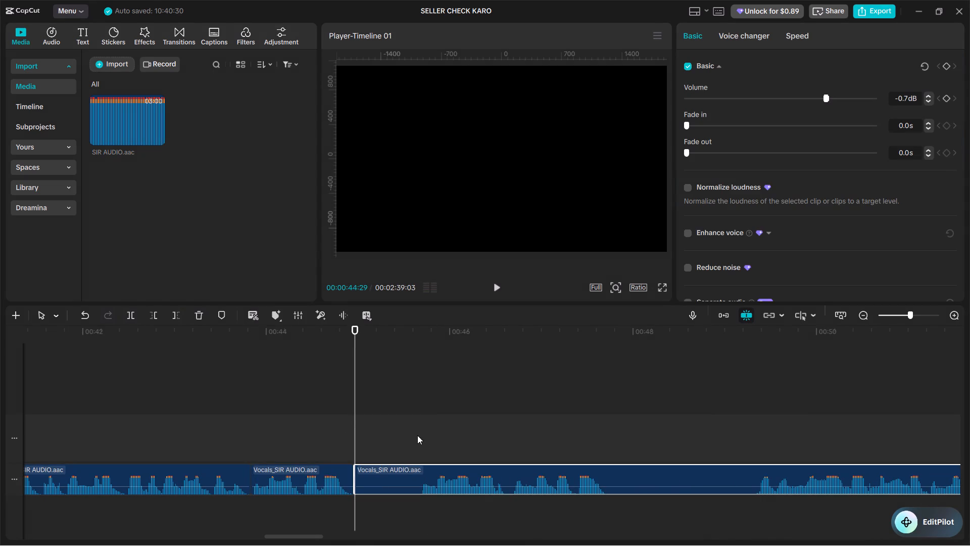
pyautogui.click(417, 435)
pyautogui.click(417, 435)
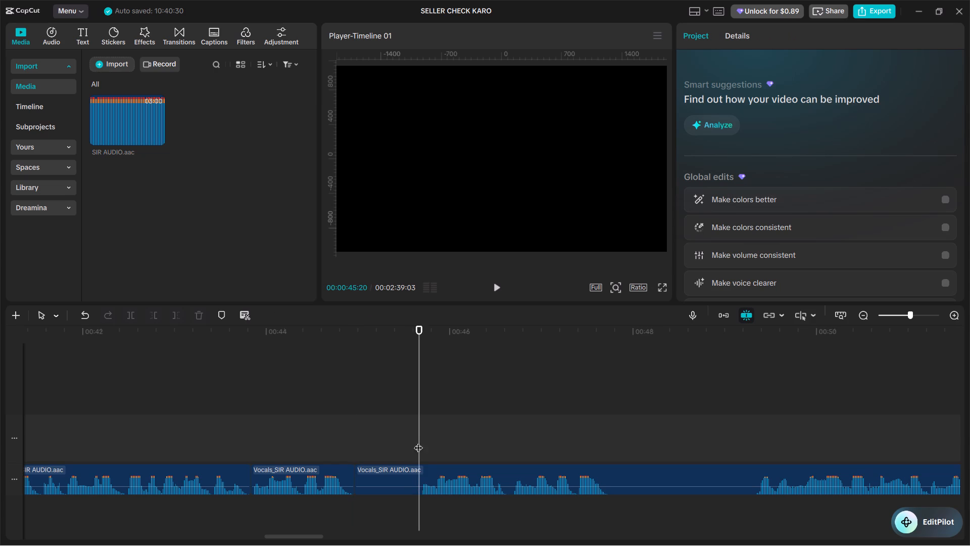
pyautogui.click(402, 477)
pyautogui.hotkey('ctrl', 'b')
pyautogui.click(400, 477)
pyautogui.press('BackSpace')
pyautogui.rightClick(399, 476)
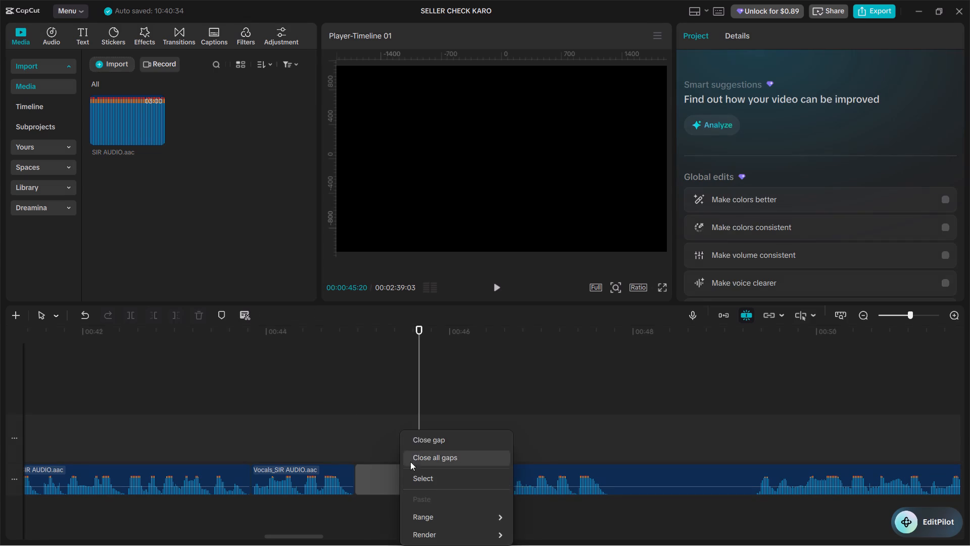
pyautogui.click(414, 436)
# Play back the latest joins and split the vocals at 00:00:47:01, where the next silent part begins.
pyautogui.click(331, 415)
pyautogui.press('space')
pyautogui.click(293, 415)
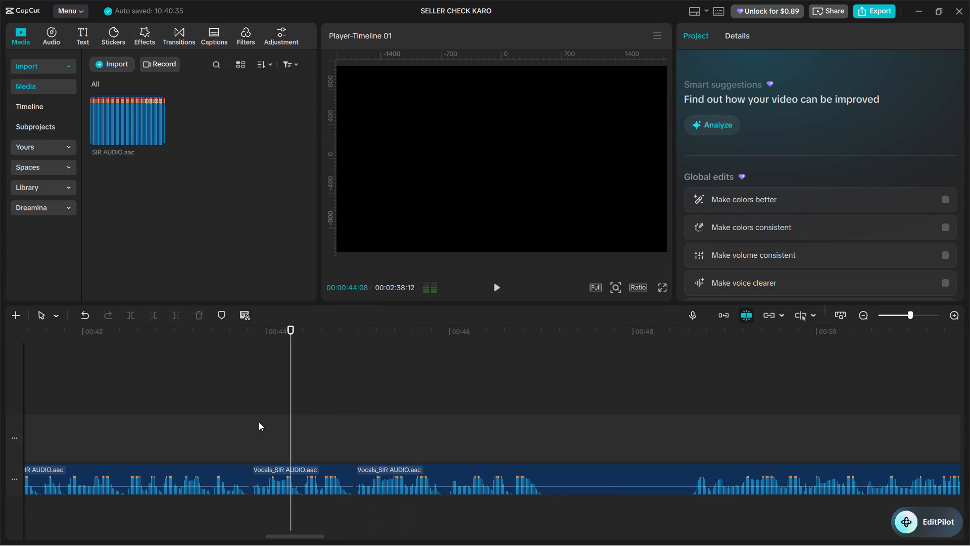
pyautogui.click(253, 422)
pyautogui.click(208, 433)
pyautogui.click(149, 446)
pyautogui.press('space')
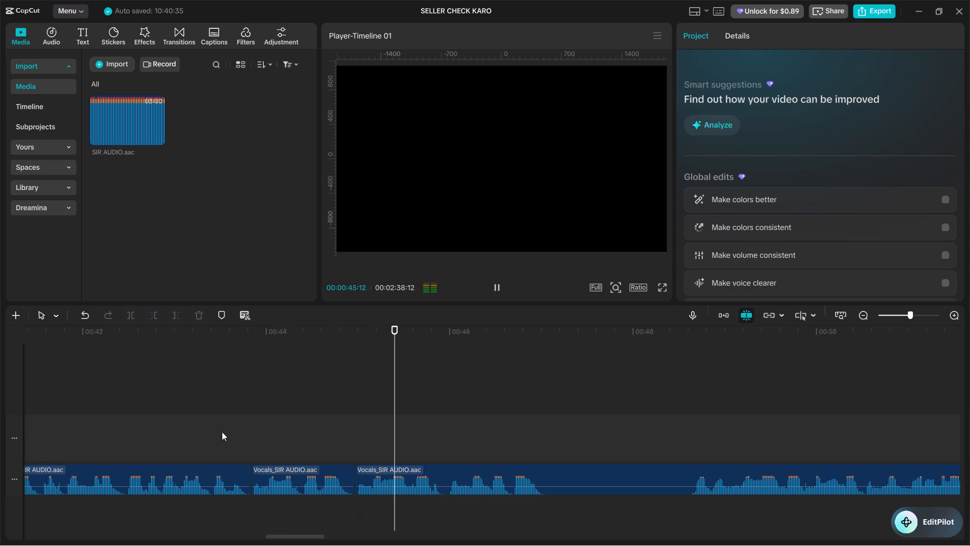
pyautogui.press('space')
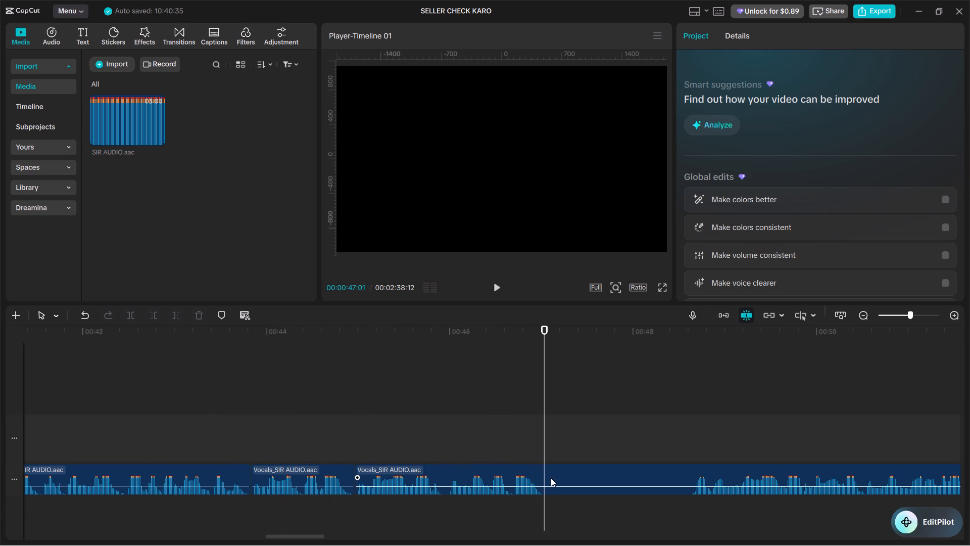
pyautogui.click(551, 478)
pyautogui.hotkey('ctrl', 'b')
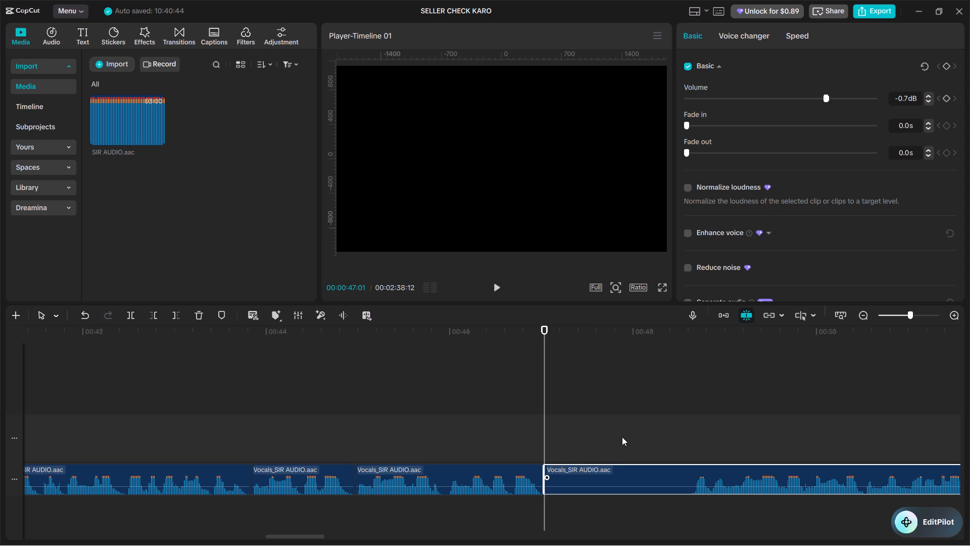
# Split the vocals again at 00:00:48:18, delete the silent piece before it and close the gap.
pyautogui.keyDown('alt'); pyautogui.scroll(-5, 625, 436); pyautogui.keyUp('alt')
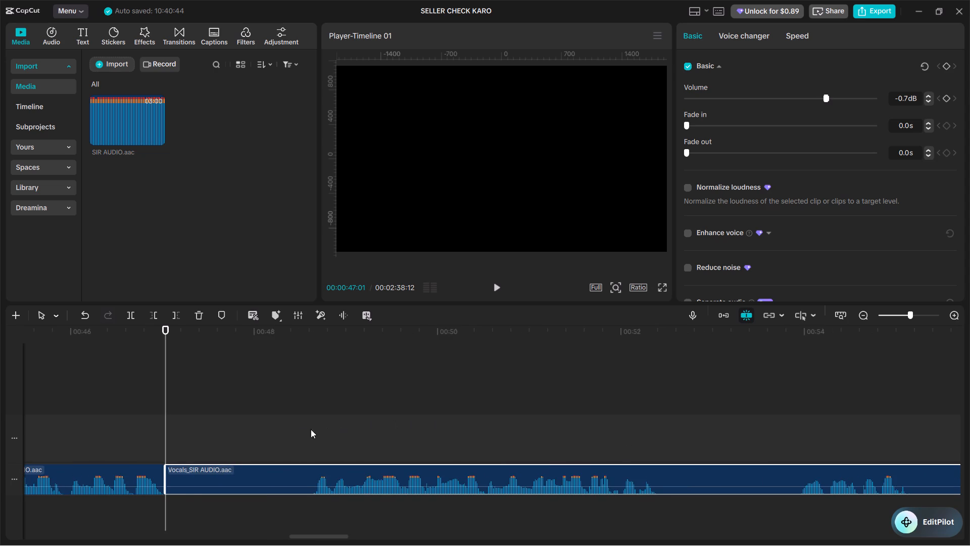
pyautogui.press('space')
pyautogui.press('space')
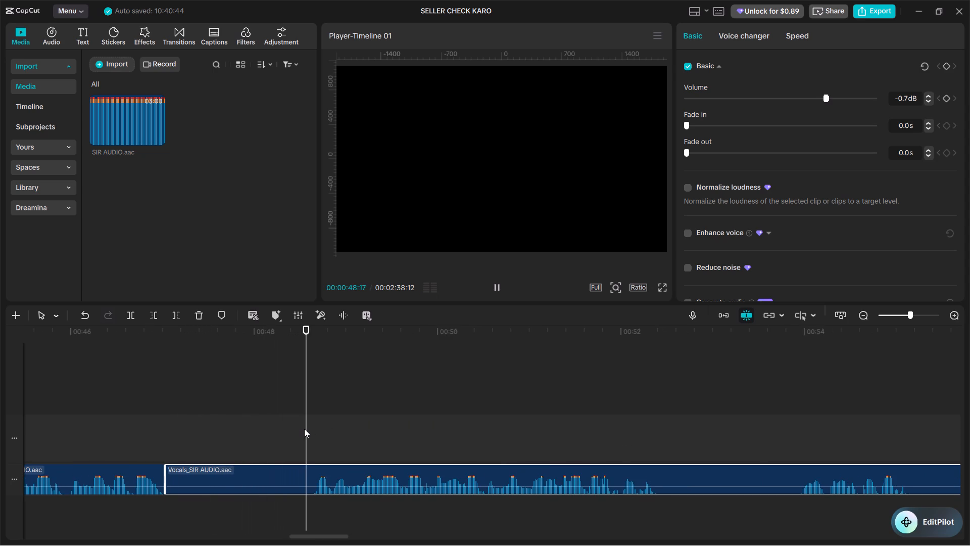
pyautogui.press('space')
pyautogui.press('space')
pyautogui.click(305, 422)
pyautogui.click(305, 422)
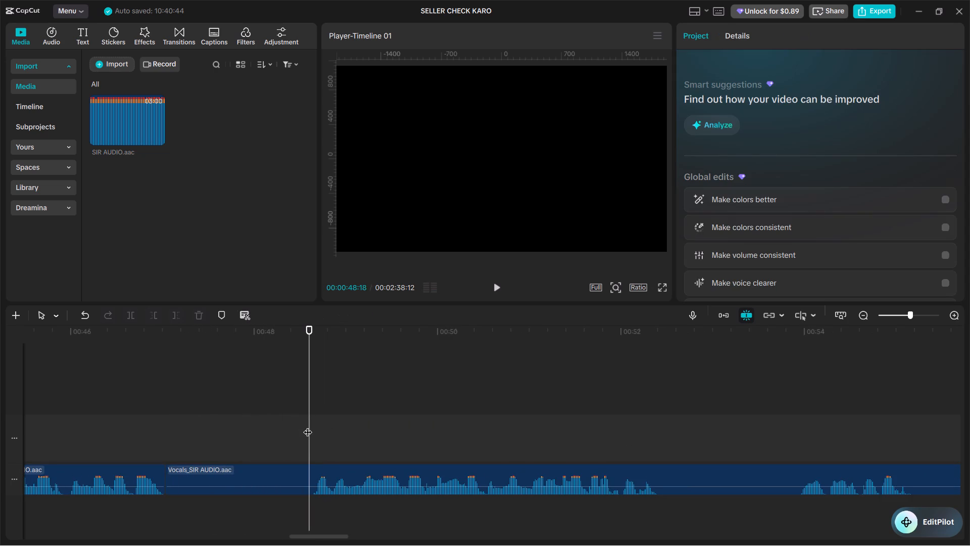
pyautogui.click(317, 469)
pyautogui.hotkey('ctrl', 'b')
pyautogui.click(297, 477)
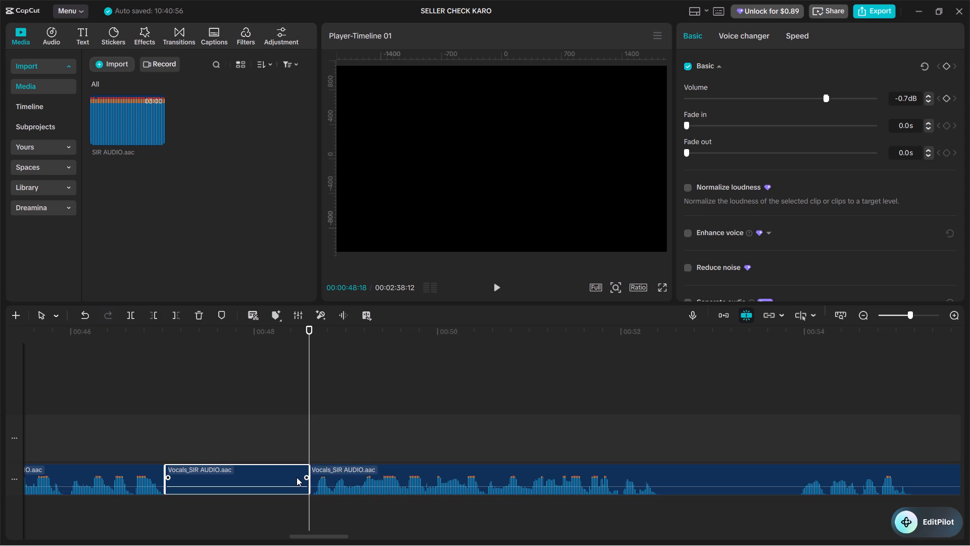
pyautogui.press('BackSpace')
pyautogui.rightClick(288, 476)
pyautogui.click(310, 439)
# Split the vocals at 00:00:50:25, where the speech fades into the next silent part.
pyautogui.click(161, 414)
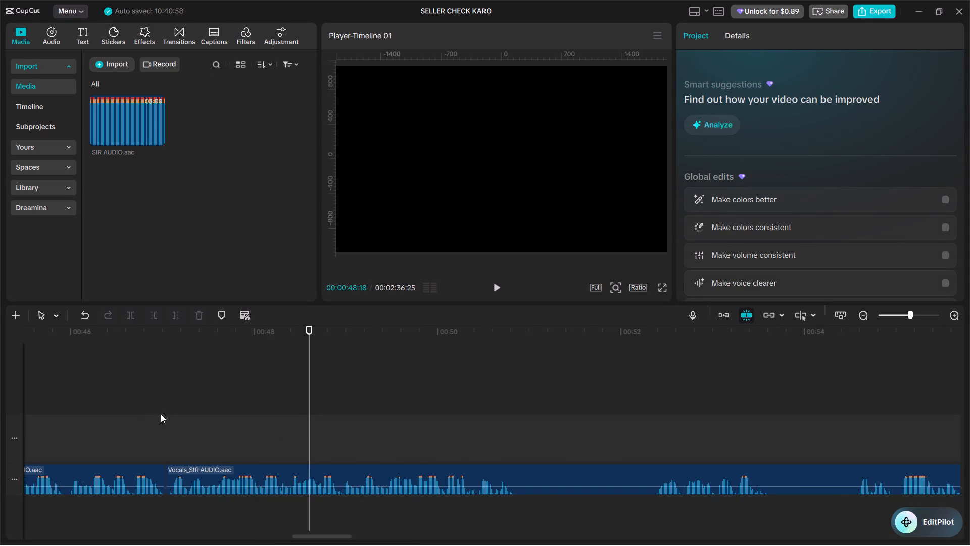
pyautogui.press('space')
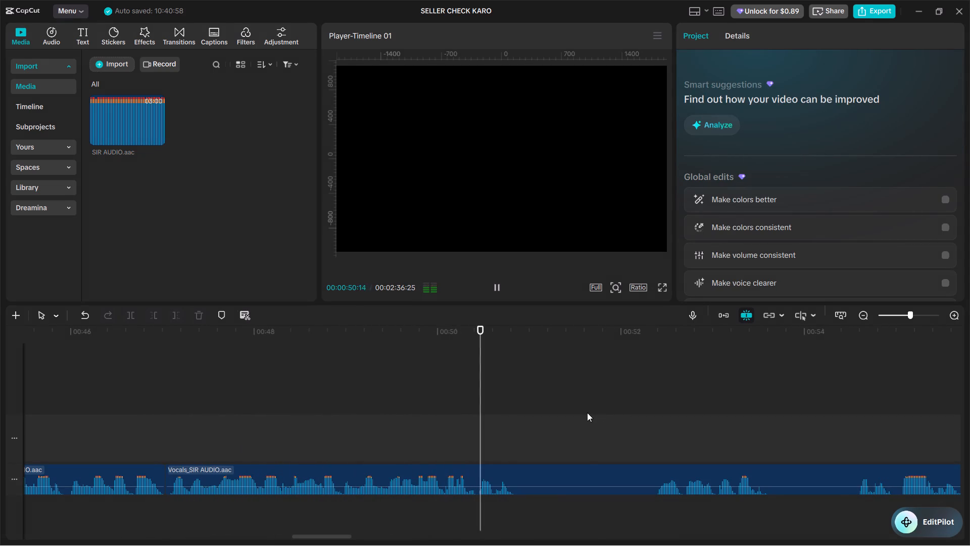
pyautogui.press('space')
pyautogui.click(514, 419)
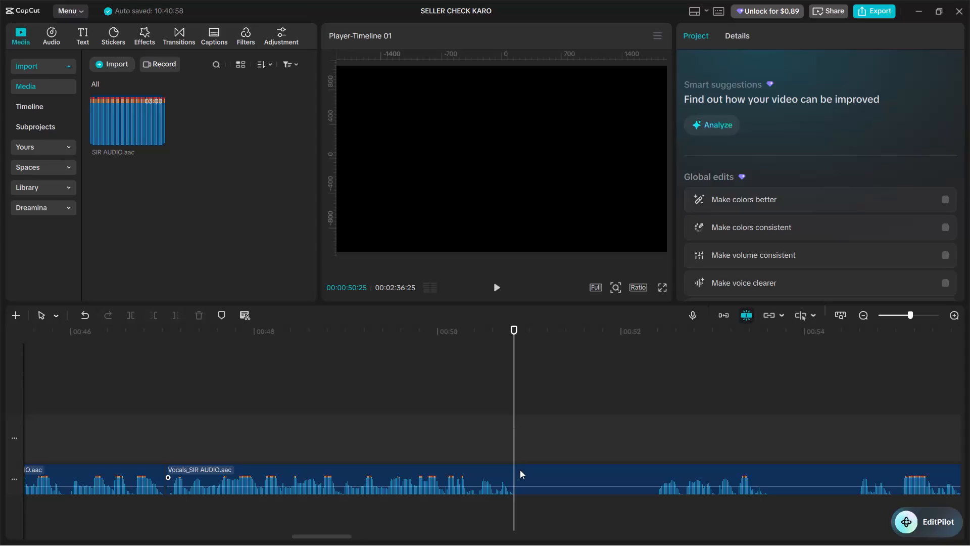
pyautogui.click(520, 474)
pyautogui.hotkey('ctrl', 'v')
pyautogui.hotkey('ctrl', 'b')
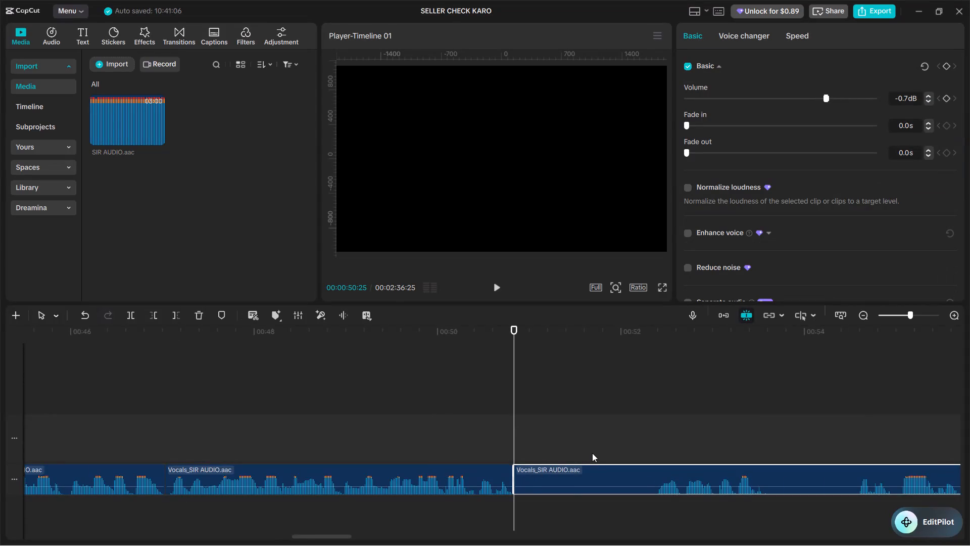
# Split the vocals again at 00:00:52:11, delete the silent piece before it and close the gap.
pyautogui.keyDown('alt'); pyautogui.scroll(-5, 592, 453); pyautogui.keyUp('alt')
pyautogui.click(265, 438)
pyautogui.moveTo(265, 438); pyautogui.dragTo(273, 445)
pyautogui.press('space')
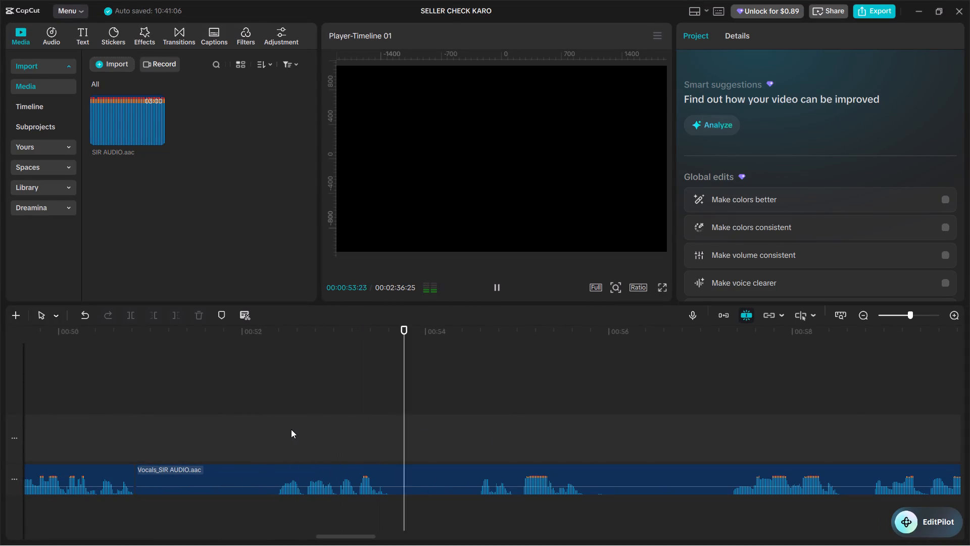
pyautogui.click(291, 429)
pyautogui.moveTo(291, 429); pyautogui.dragTo(275, 420)
pyautogui.click(276, 469)
pyautogui.hotkey('ctrl', 'b')
pyautogui.click(246, 477)
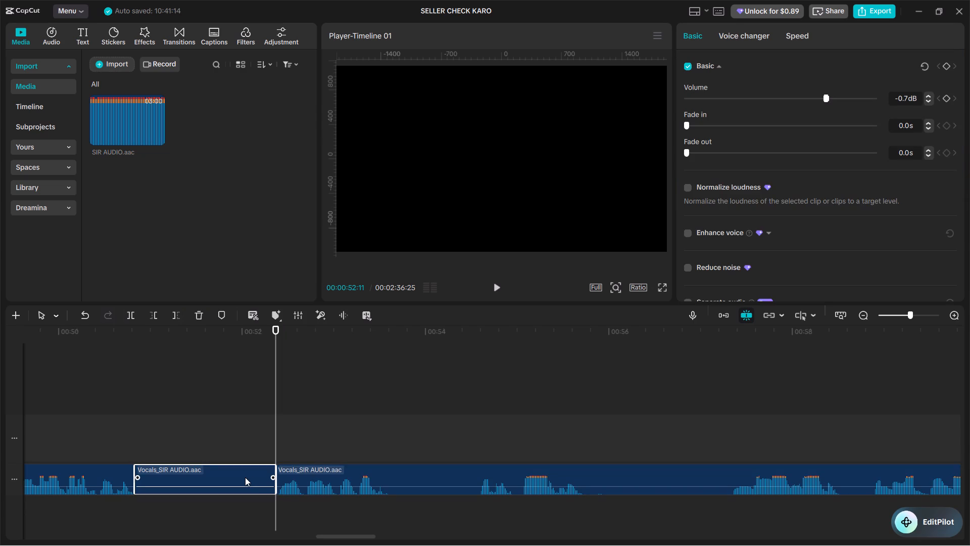
pyautogui.press('BackSpace')
pyautogui.rightClick(202, 478)
pyautogui.click(219, 439)
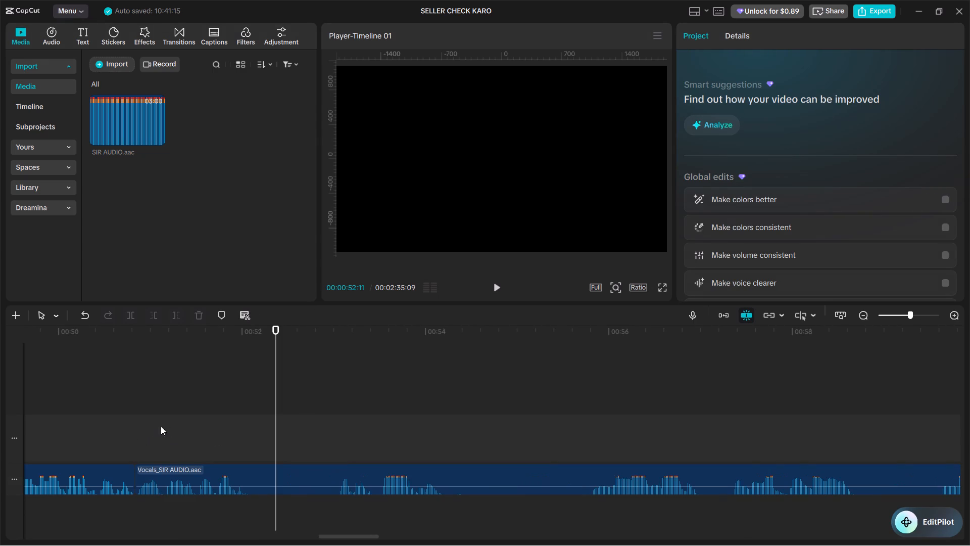
# Play on and split the vocals just after 00:00:52, where the speech fades into the next silent part.
pyautogui.press('space')
pyautogui.click(245, 435)
pyautogui.moveTo(245, 435); pyautogui.dragTo(250, 438)
pyautogui.click(255, 468)
pyautogui.hotkey('ctrl', 'b')
# Split the vocals again at 00:00:53:01, delete the silent piece before it and close the gap.
pyautogui.press('space')
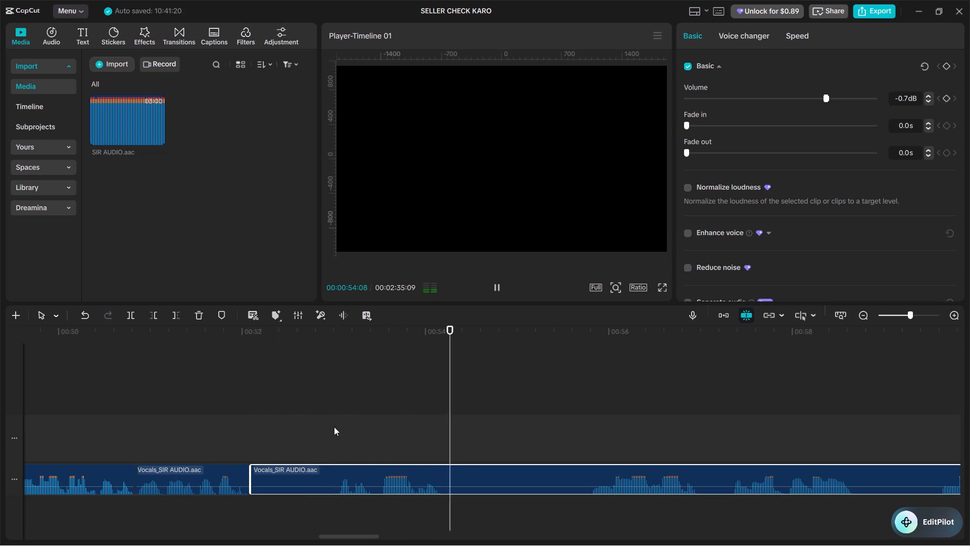
pyautogui.click(335, 427)
pyautogui.click(319, 475)
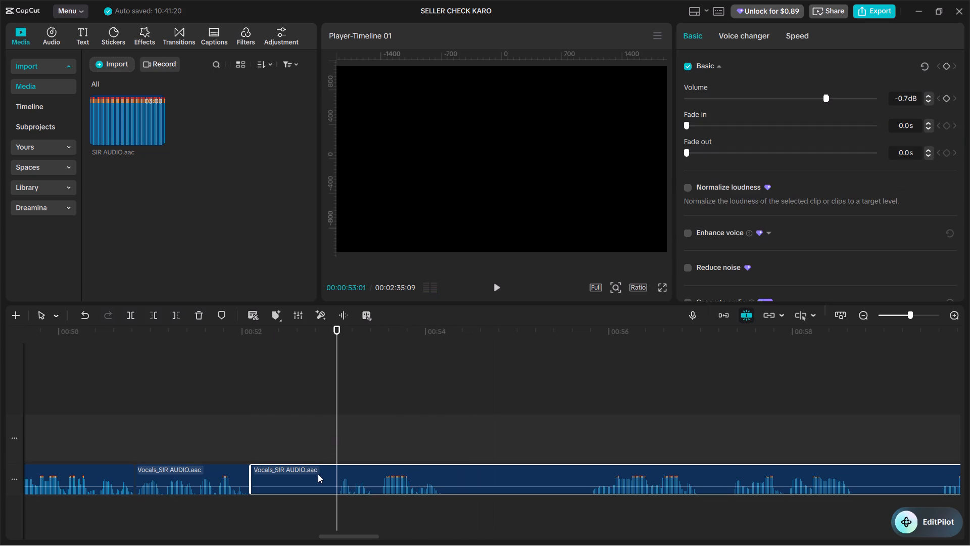
pyautogui.hotkey('ctrl', 'b')
pyautogui.click(305, 478)
pyautogui.press('BackSpace')
pyautogui.rightClick(304, 478)
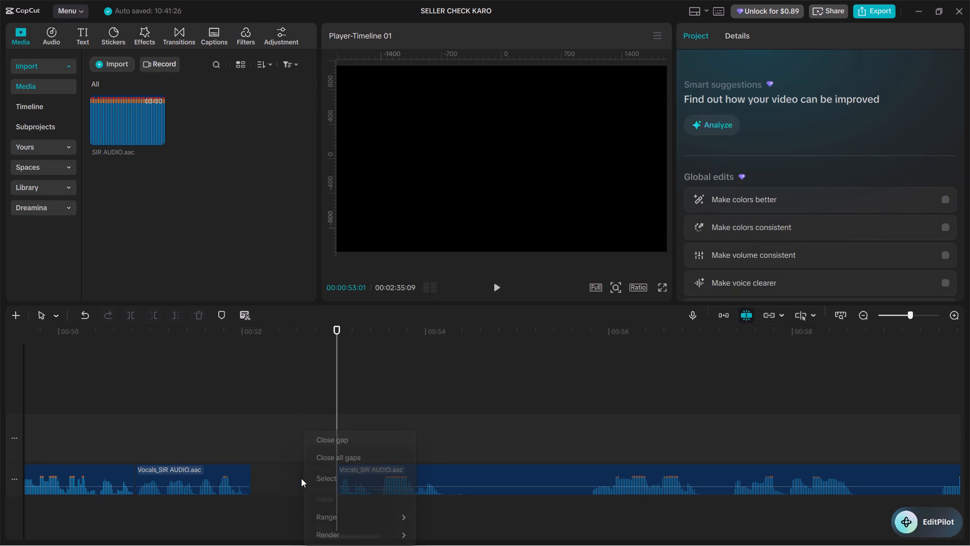
pyautogui.click(322, 440)
# Play back the latest join and split the vocals at 00:00:53:09, where the next silent part begins.
pyautogui.click(257, 423)
pyautogui.press('space')
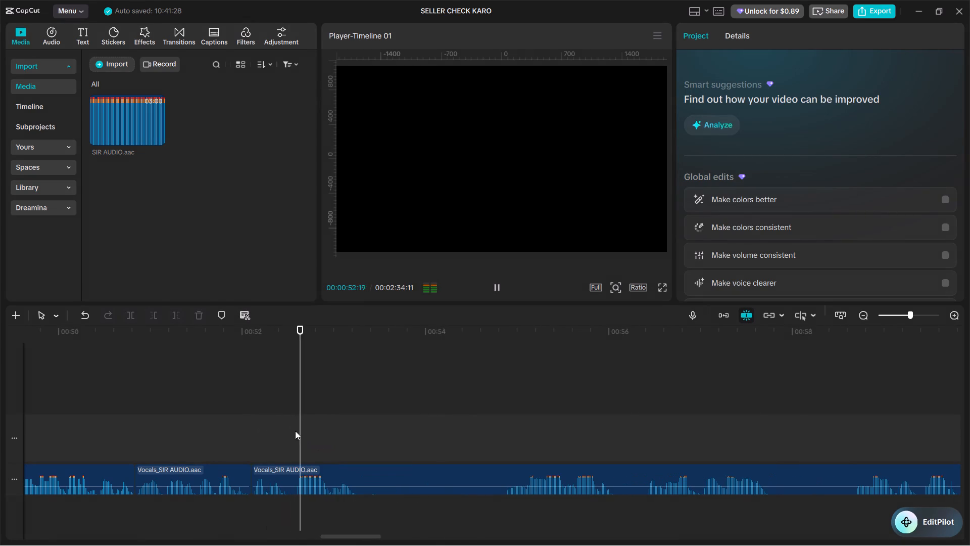
pyautogui.press('space')
pyautogui.click(351, 481)
pyautogui.hotkey('ctrl', 'b')
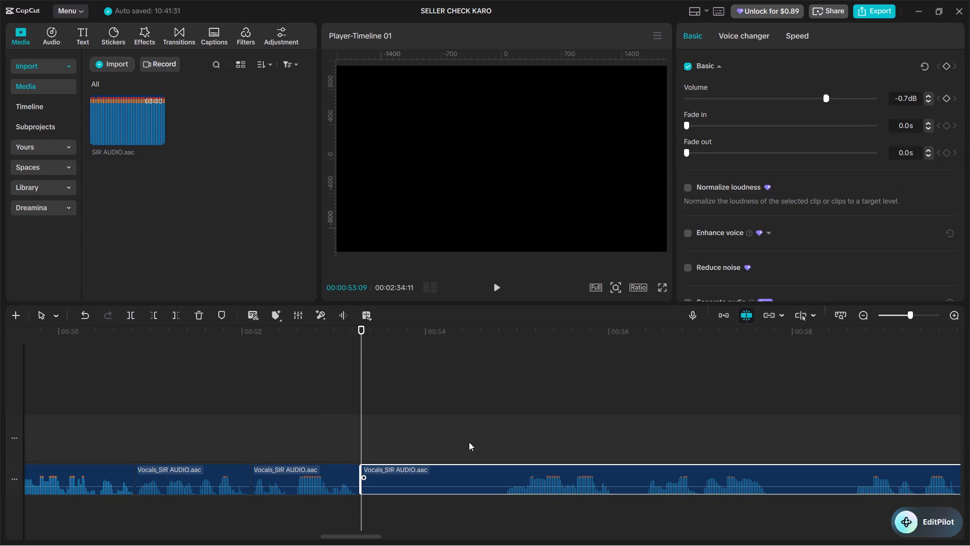
# Split the vocals again at 00:00:54:25, delete the silent piece before it and close the gap.
pyautogui.click(500, 434)
pyautogui.press('space')
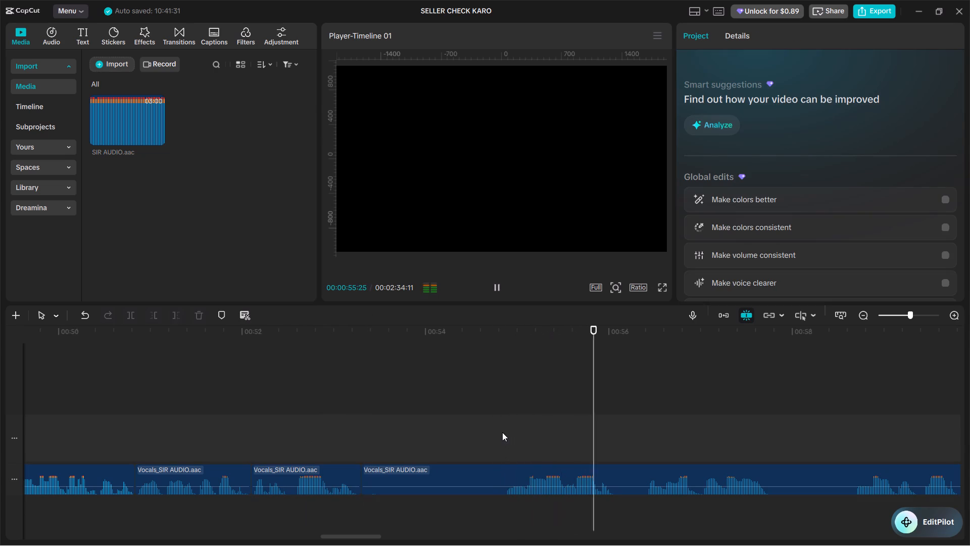
pyautogui.click(510, 431)
pyautogui.moveTo(510, 431); pyautogui.dragTo(509, 431)
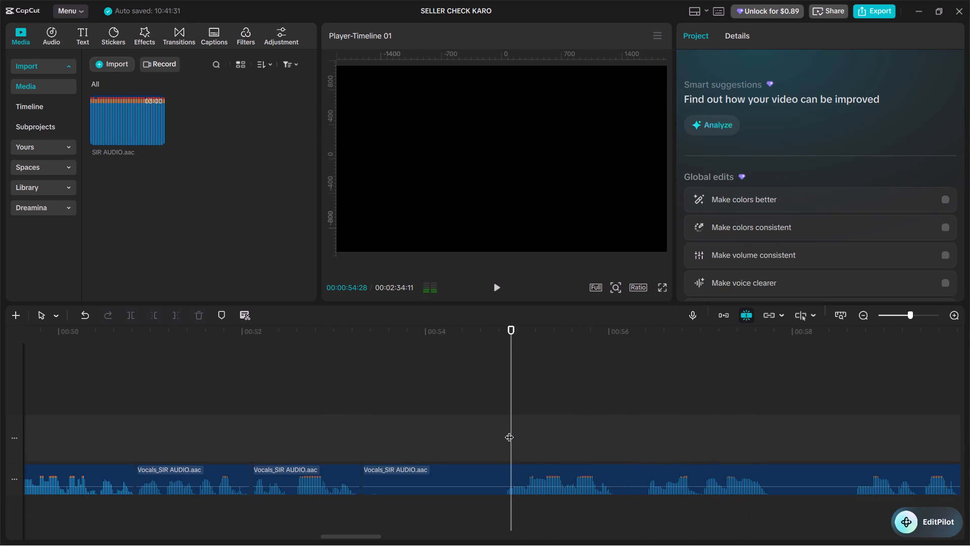
pyautogui.moveTo(509, 431); pyautogui.dragTo(503, 430)
pyautogui.click(497, 476)
pyautogui.hotkey('ctrl', 'b')
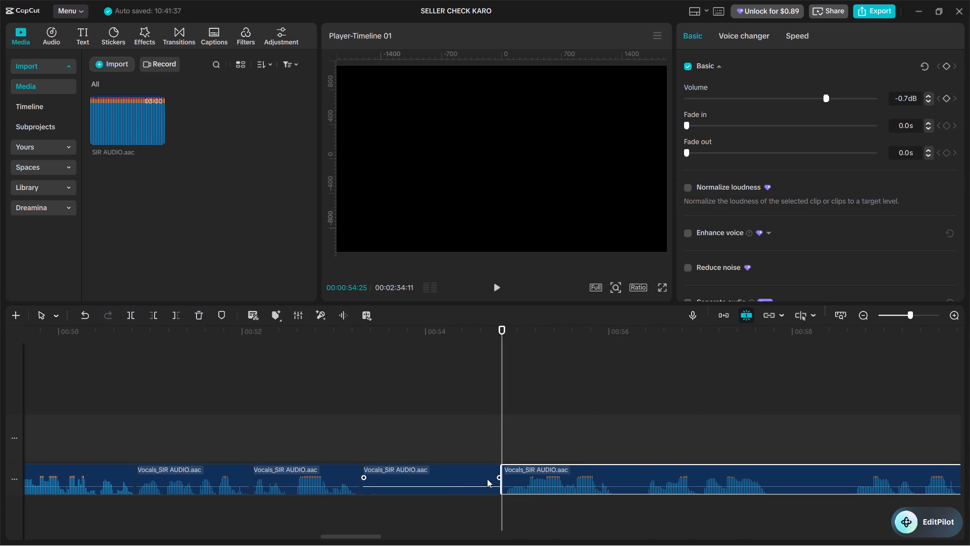
pyautogui.click(454, 482)
pyautogui.press('BackSpace')
pyautogui.rightClick(453, 482)
pyautogui.click(474, 444)
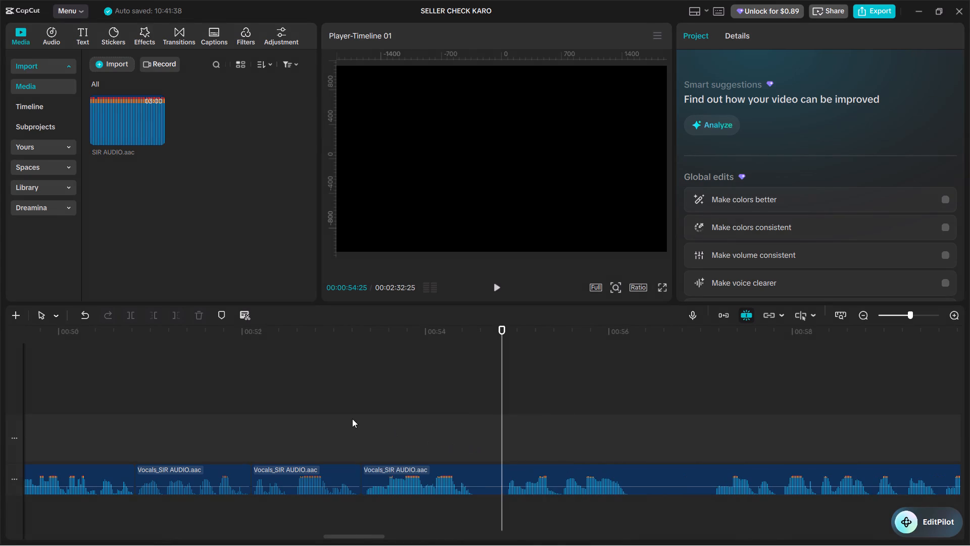
# Play back the latest joins and split the vocals at 00:00:54:17, where the next short pause begins.
pyautogui.click(352, 419)
pyautogui.press('space')
pyautogui.press('space')
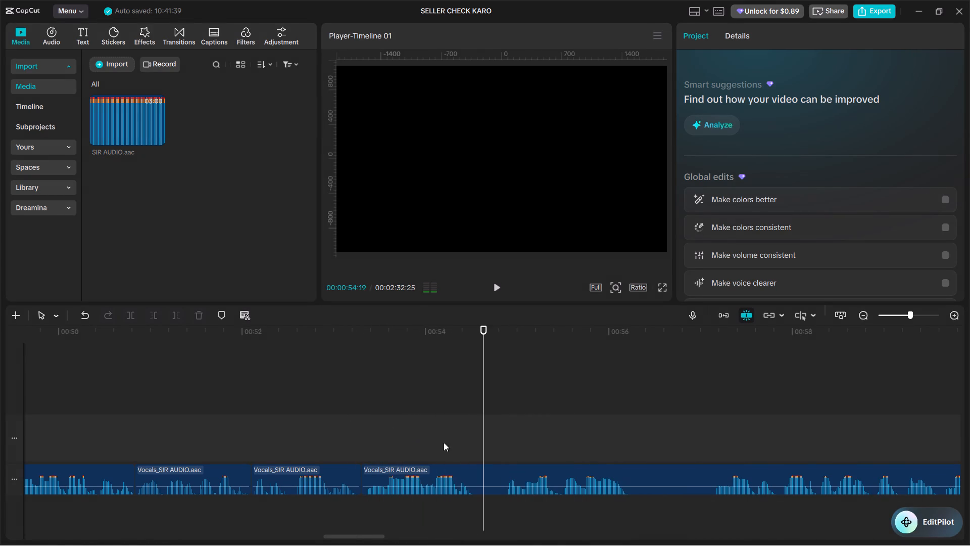
pyautogui.click(481, 426)
pyautogui.moveTo(481, 426); pyautogui.dragTo(477, 426)
pyautogui.click(481, 472)
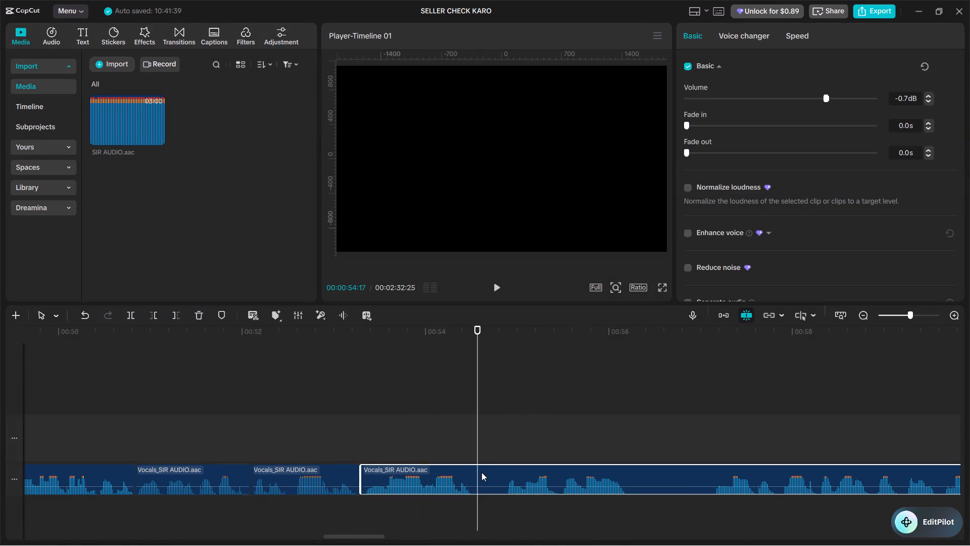
pyautogui.hotkey('ctrl', 'b')
# Split the vocals again at 00:00:54:25, delete the short silent piece before it and close the gap.
pyautogui.click(503, 438)
pyautogui.click(487, 482)
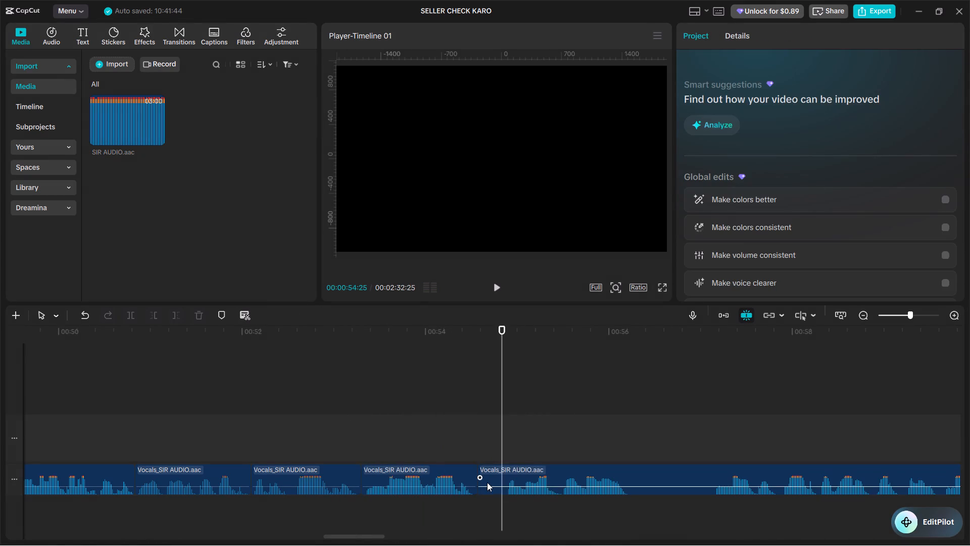
pyautogui.hotkey('ctrl', 'b')
pyautogui.click(487, 481)
pyautogui.press('BackSpace')
pyautogui.rightClick(486, 481)
pyautogui.click(501, 443)
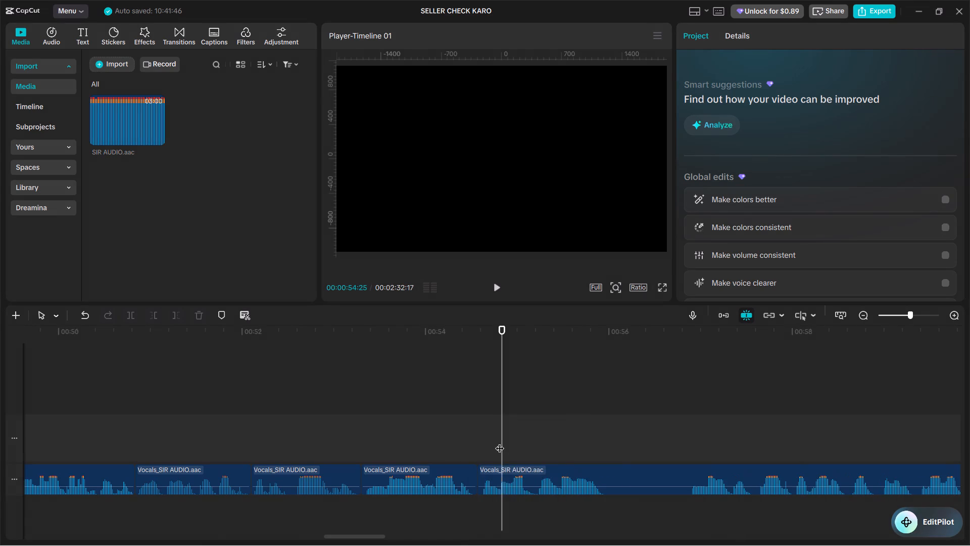
# Play back the latest join and split the vocals at 00:00:55:29, where the next silent part begins.
pyautogui.press('space')
pyautogui.click(466, 423)
pyautogui.press('space')
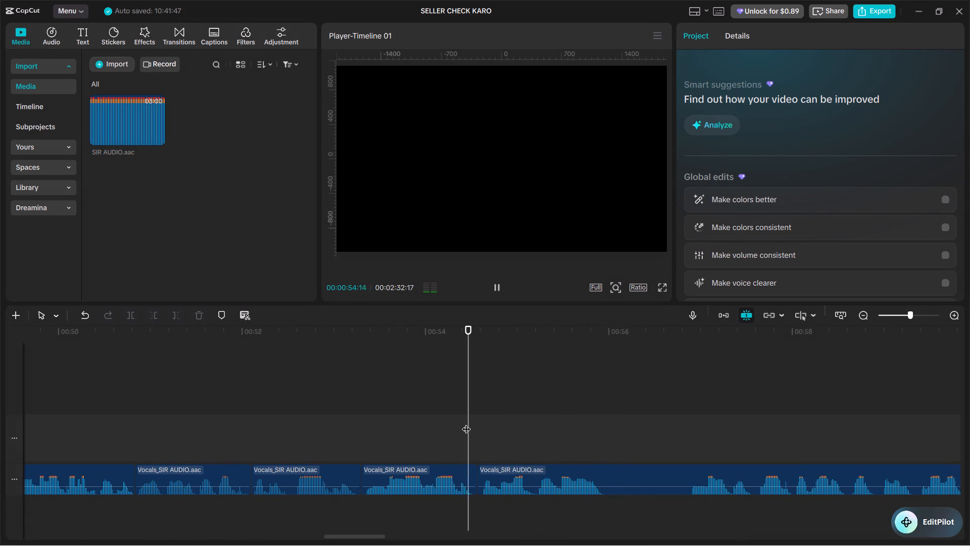
pyautogui.press('space')
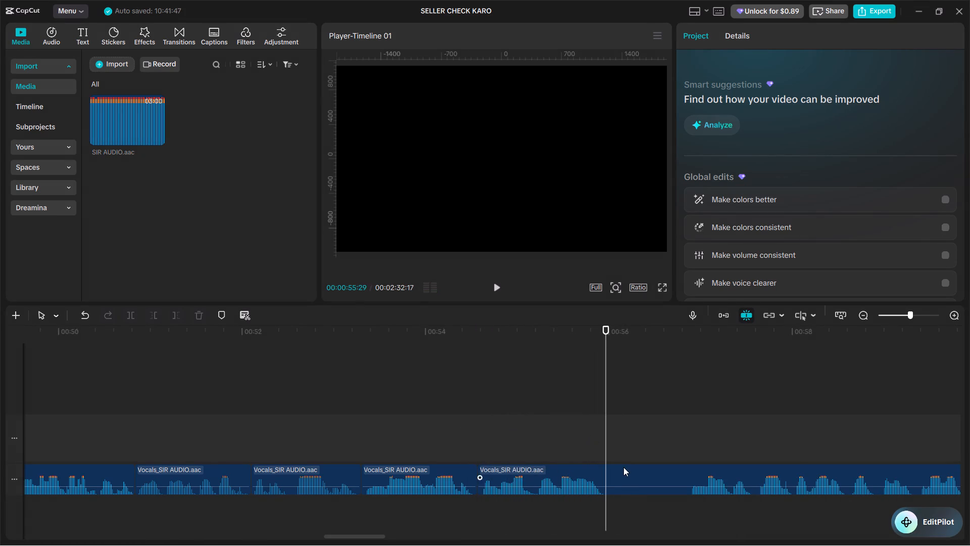
pyautogui.click(623, 467)
pyautogui.hotkey('ctrl', 'b')
# Split the vocals again at 00:00:56:25, delete the silent piece before it and close the gap.
pyautogui.press('space')
pyautogui.press('space')
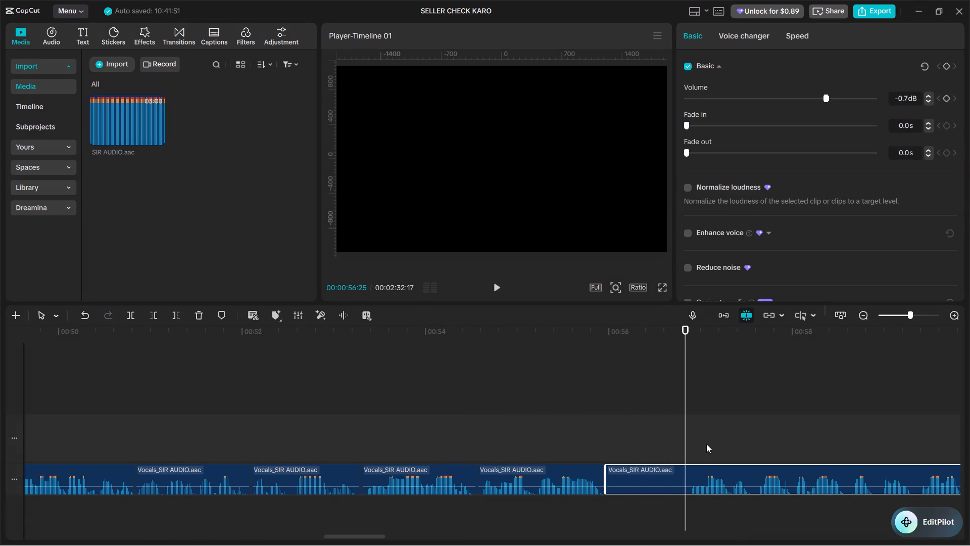
pyautogui.hotkey('ctrl', 'b')
pyautogui.click(643, 484)
pyautogui.press('BackSpace')
pyautogui.rightClick(648, 482)
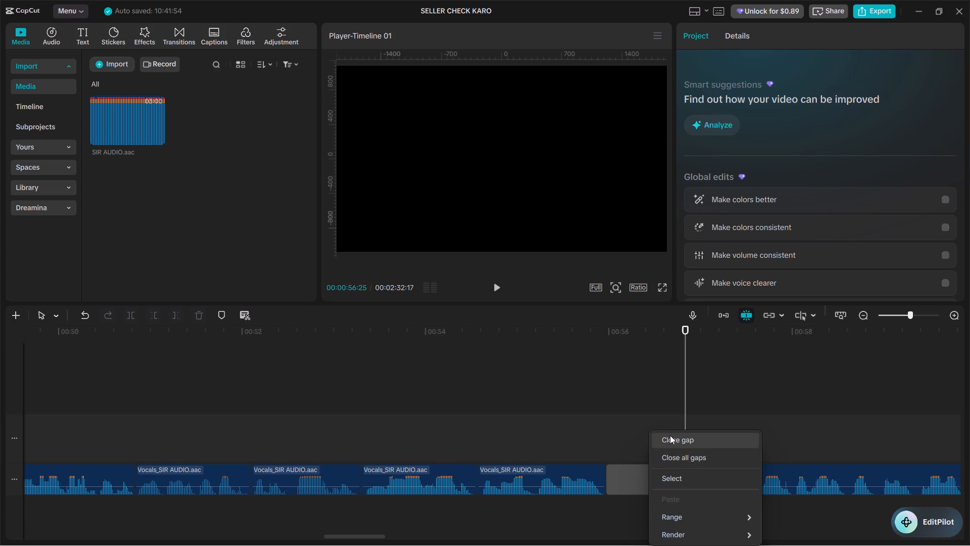
pyautogui.click(670, 435)
# Play back from the latest join and split the vocals at 00:01:01:12, where the next long silent part begins.
pyautogui.press('space')
pyautogui.click(611, 438)
pyautogui.press('space')
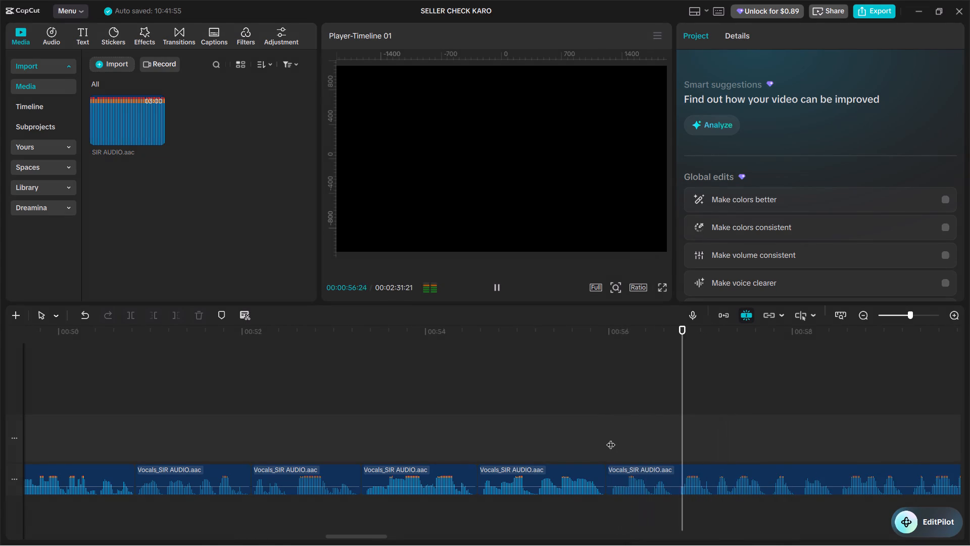
pyautogui.keyDown('alt'); pyautogui.scroll(-7, 611, 438); pyautogui.keyUp('alt')
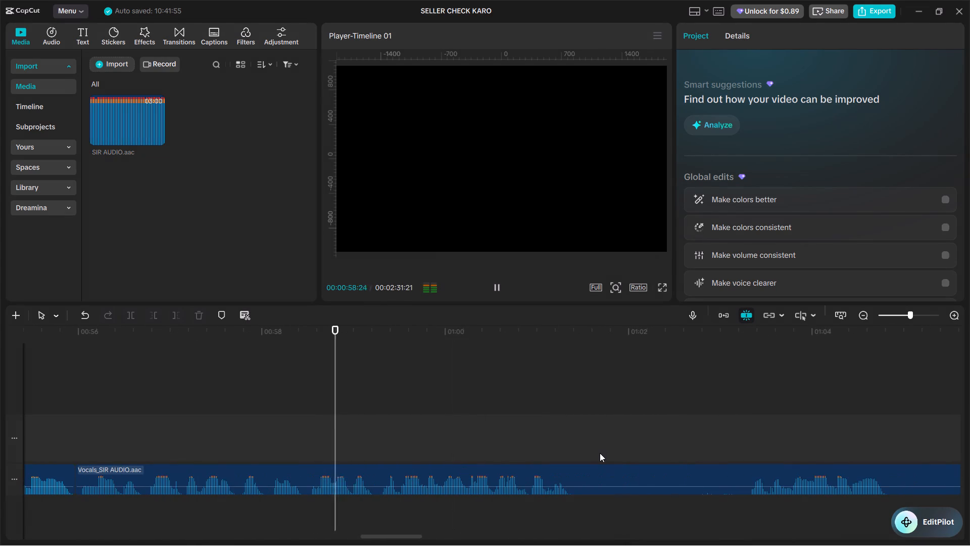
pyautogui.keyDown('alt'); pyautogui.scroll(-2, 600, 453); pyautogui.keyUp('alt')
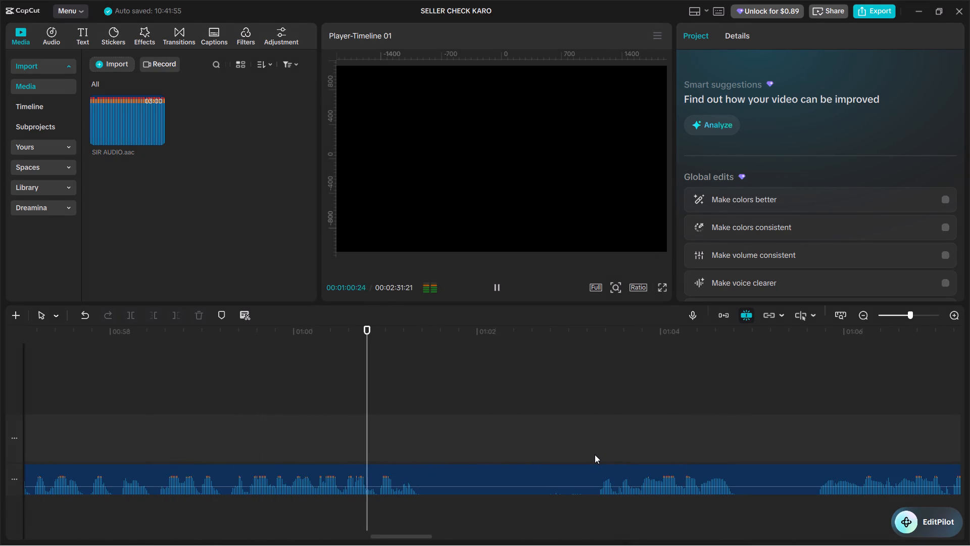
pyautogui.press('space')
pyautogui.moveTo(414, 442); pyautogui.dragTo(421, 447)
pyautogui.click(424, 472)
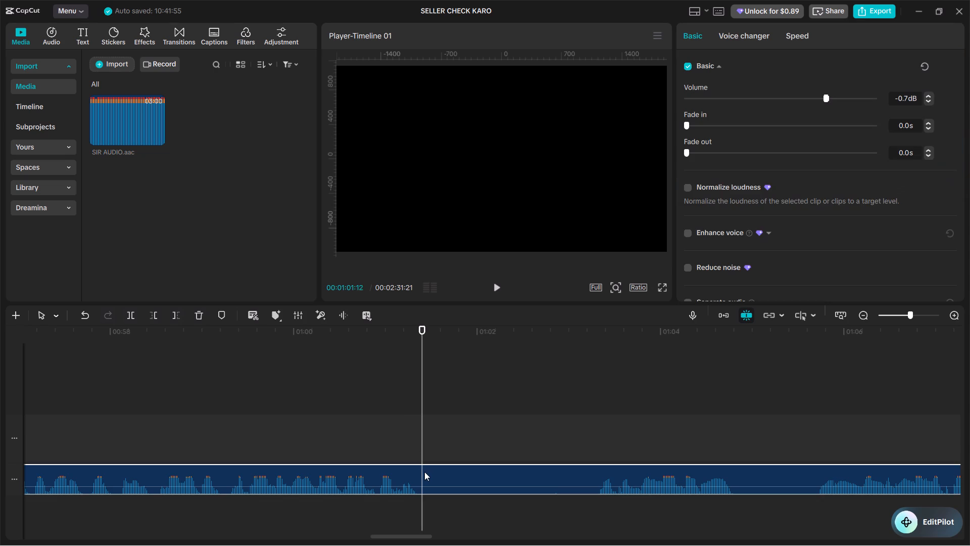
pyautogui.hotkey('ctrl', 'b')
# Split the vocals again at 00:01:03:09, delete the silent piece before it and close the gap.
pyautogui.doubleClick(593, 430)
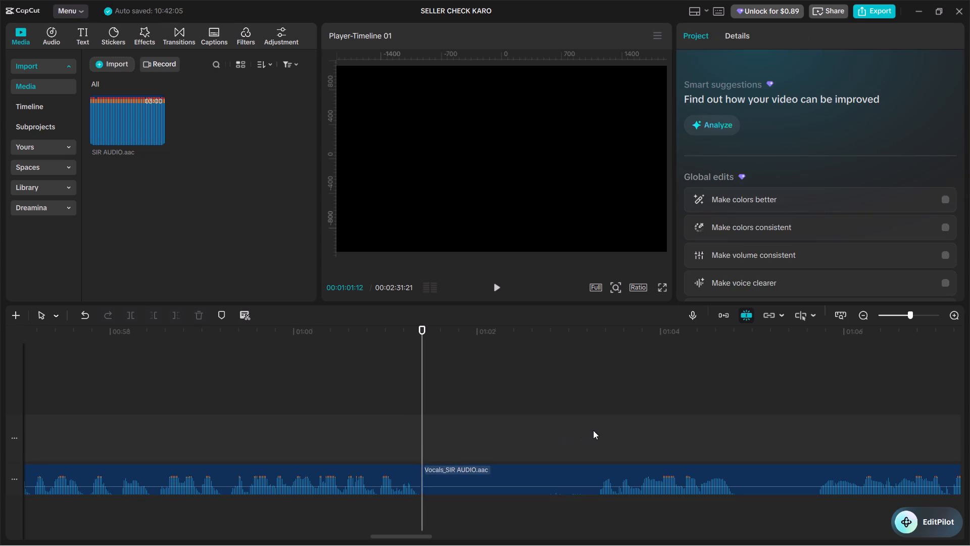
pyautogui.press('space')
pyautogui.click(572, 470)
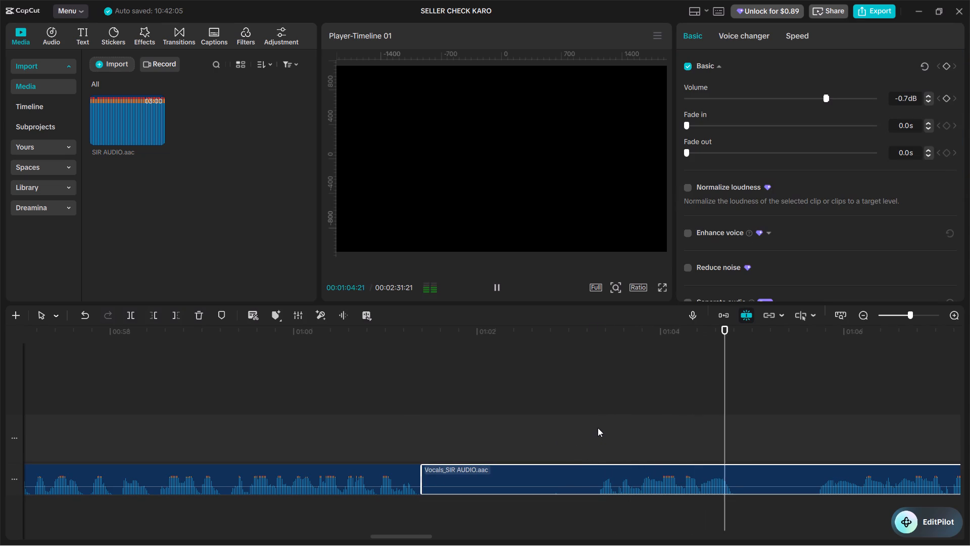
pyautogui.doubleClick(598, 428)
pyautogui.click(579, 475)
pyautogui.hotkey('ctrl', 'b')
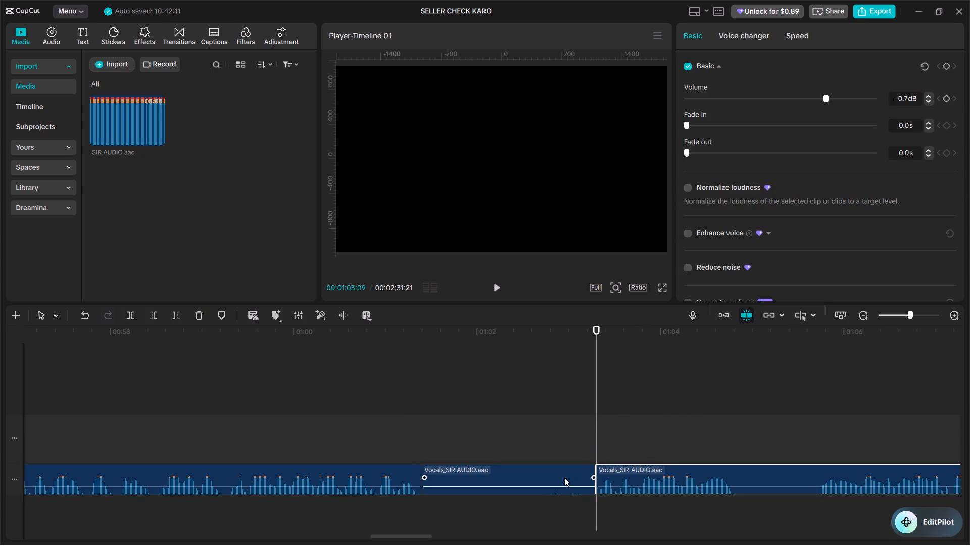
pyautogui.click(564, 477)
pyautogui.press('BackSpace')
pyautogui.rightClick(530, 487)
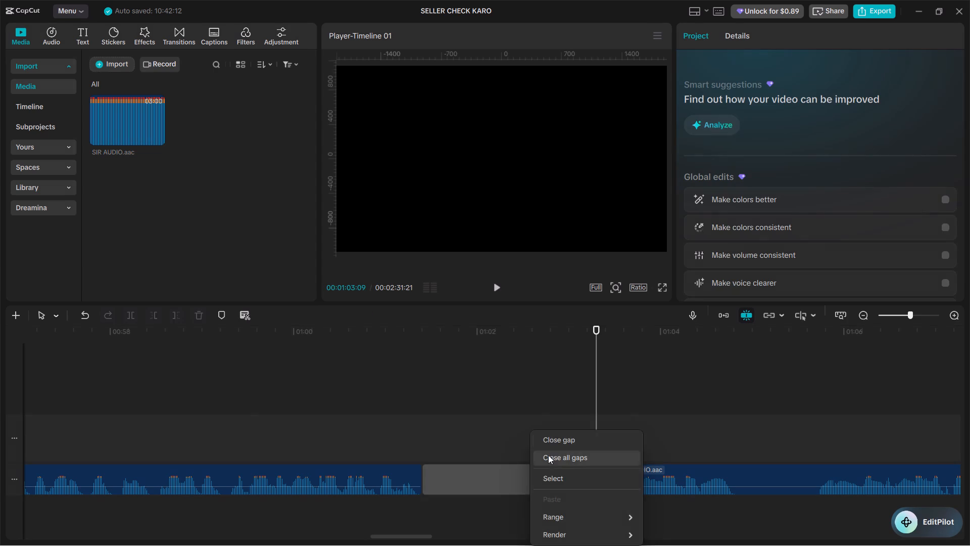
pyautogui.click(553, 441)
# Play back the latest join and split the vocals at 00:01:02:28, where the next silent part begins.
pyautogui.click(422, 420)
pyautogui.press('space')
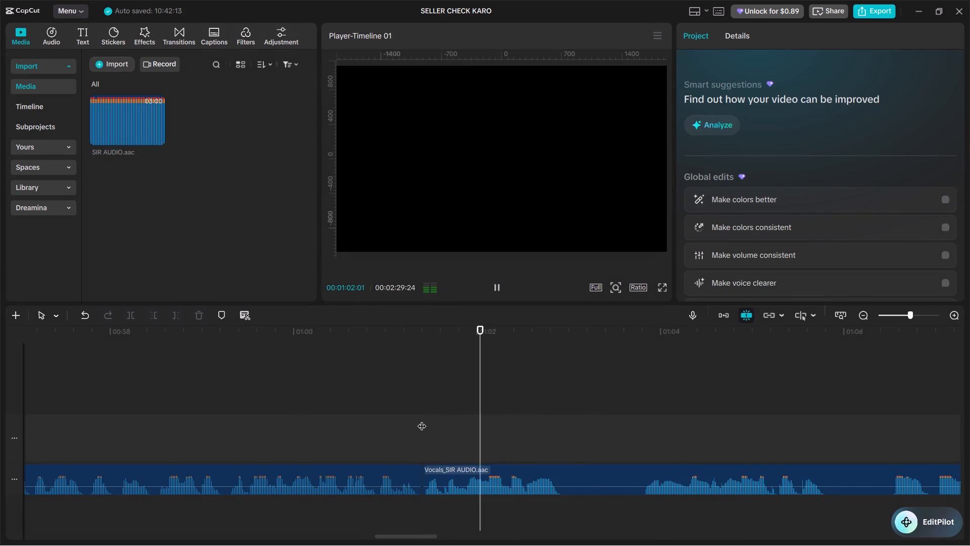
pyautogui.press('space')
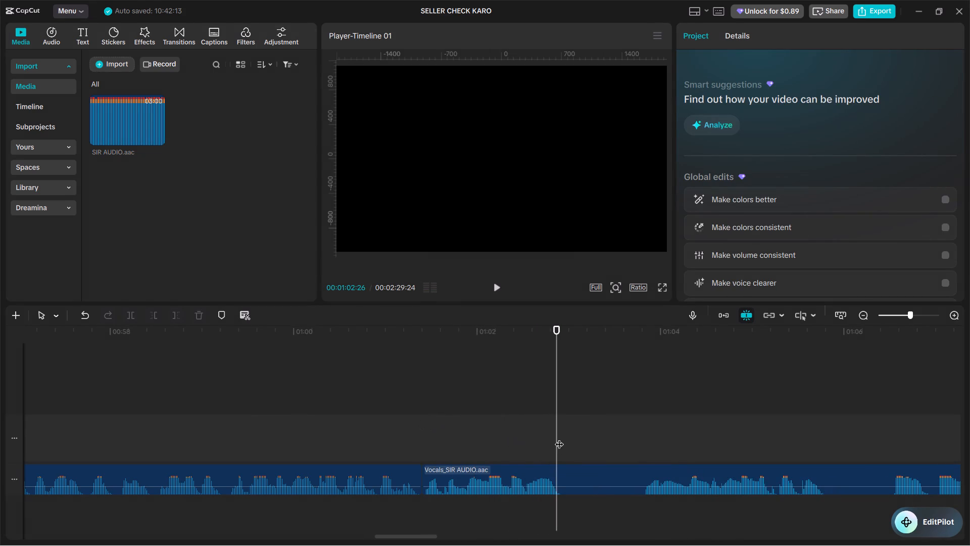
pyautogui.moveTo(559, 438); pyautogui.dragTo(562, 444)
pyautogui.click(566, 480)
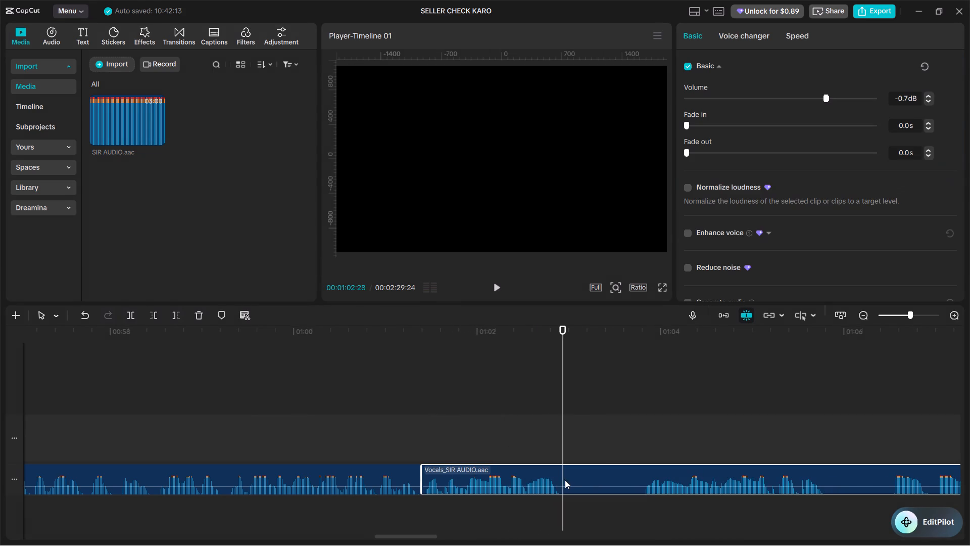
pyautogui.hotkey('ctrl', 'b')
# Split the vocals again at 00:01:03:24, delete the silent piece before it and close the gap.
pyautogui.press('space')
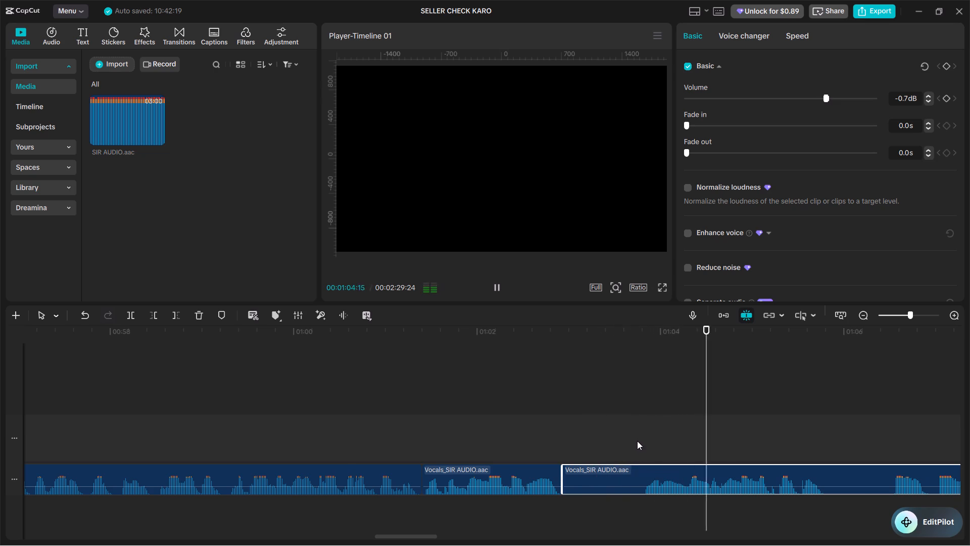
pyautogui.keyDown('alt'); pyautogui.scroll(-4, 637, 441); pyautogui.keyUp('alt')
pyautogui.click(339, 431)
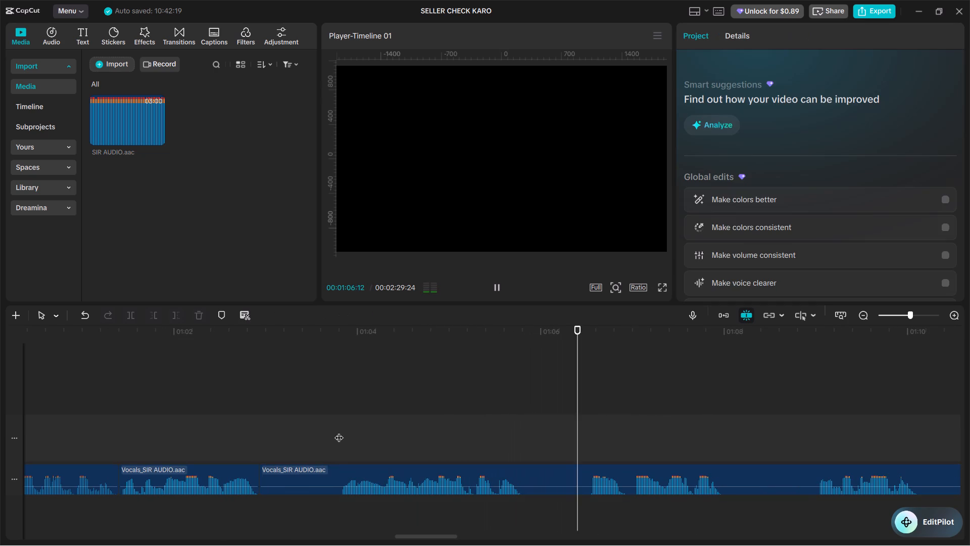
pyautogui.click(346, 469)
pyautogui.hotkey('ctrl', 'v')
pyautogui.hotkey('ctrl', 'v')
pyautogui.hotkey('ctrl', 'v')
pyautogui.hotkey('ctrl', 'v')
pyautogui.hotkey('ctrl', 'v')
pyautogui.hotkey('ctrl', 'v')
pyautogui.hotkey('ctrl', 'v')
pyautogui.hotkey('ctrl', 'v')
pyautogui.hotkey('ctrl', 'v')
pyautogui.hotkey('ctrl', 'b')
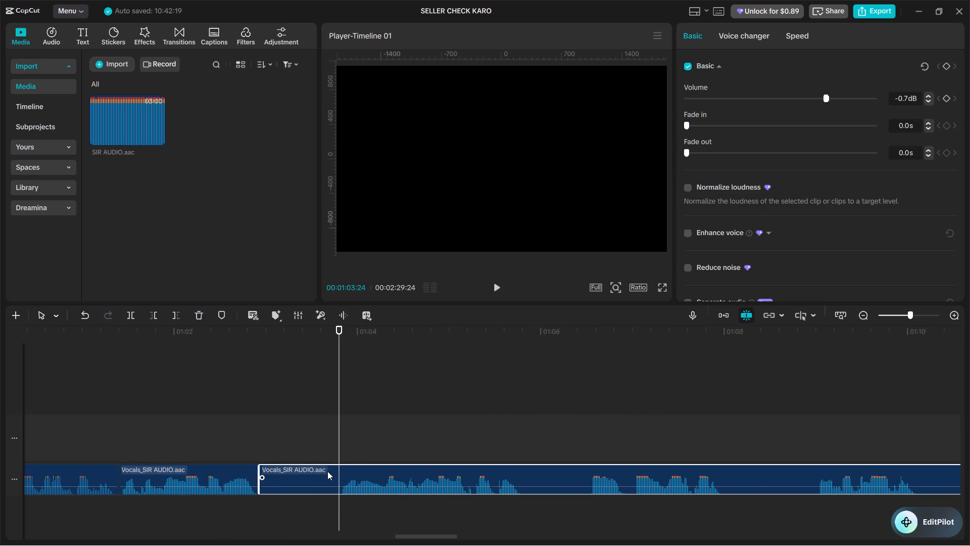
pyautogui.keyDown('ctrl'); pyautogui.click(311, 477); pyautogui.keyUp('ctrl')
pyautogui.press('BackSpace')
pyautogui.rightClick(311, 477)
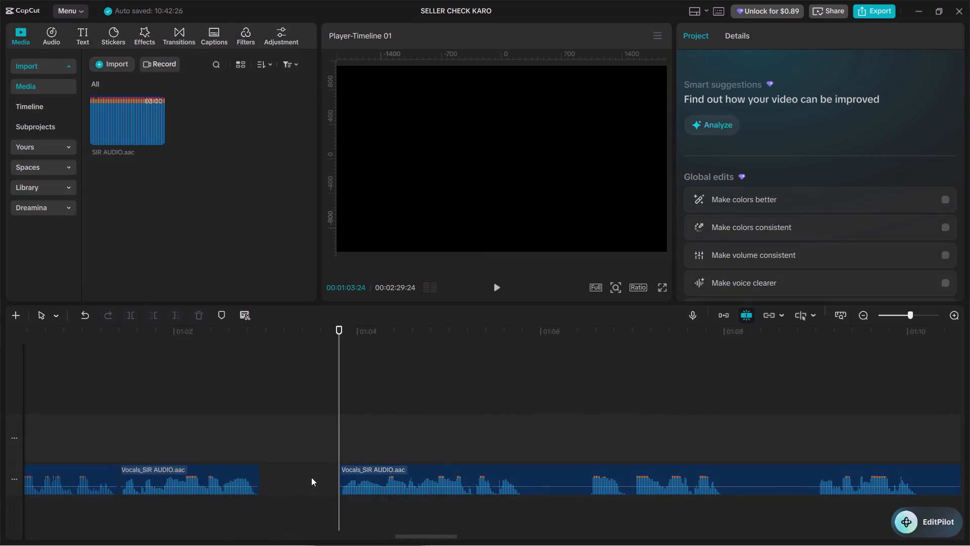
pyautogui.click(339, 440)
# Play back the latest join and split the vocals at 00:01:04:28, where the next silent part begins.
pyautogui.click(271, 421)
pyautogui.click(253, 420)
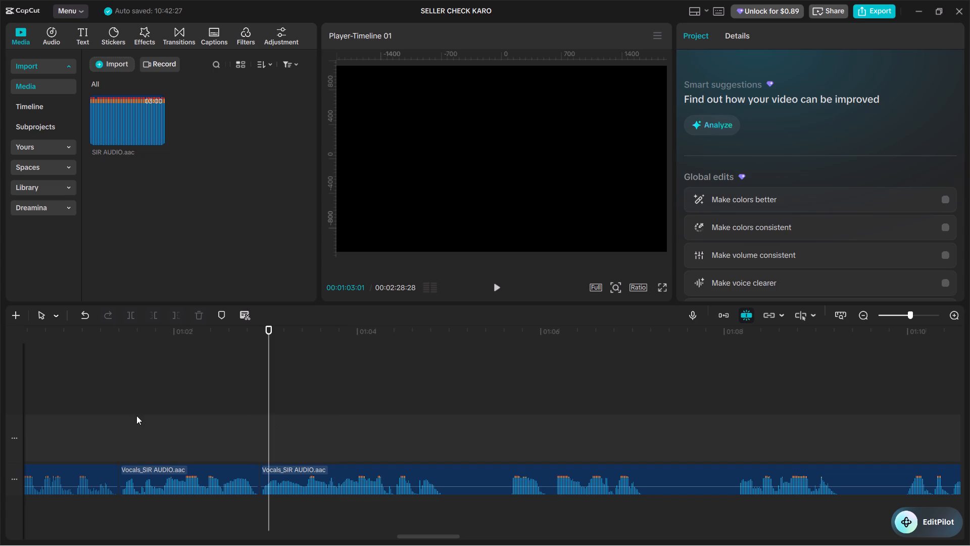
pyautogui.click(136, 416)
pyautogui.press('space')
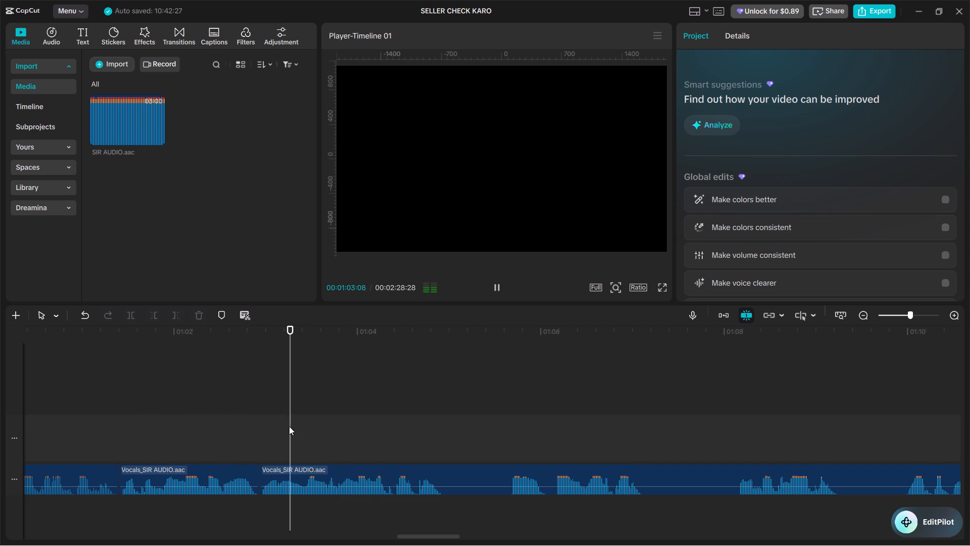
pyautogui.press('space')
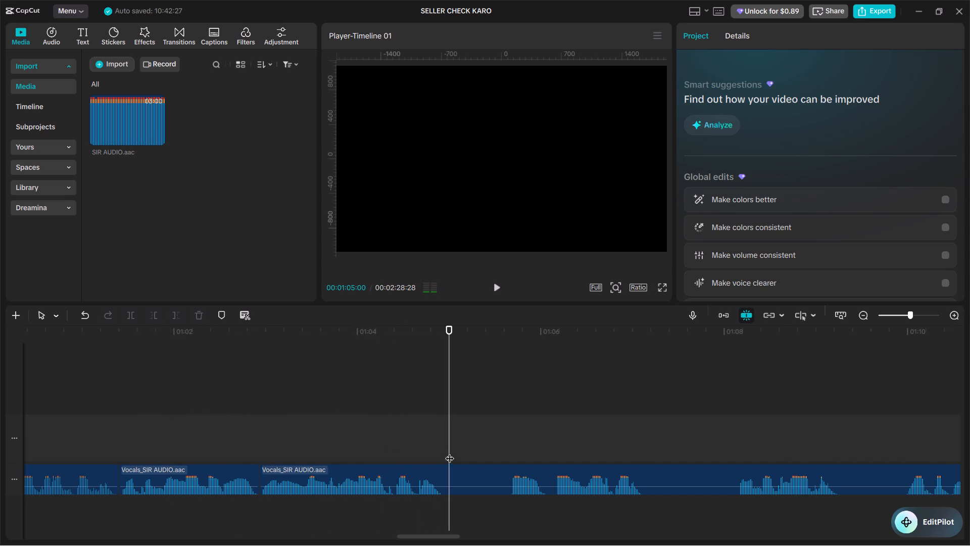
pyautogui.click(444, 437)
pyautogui.click(450, 474)
pyautogui.hotkey('ctrl', 'b')
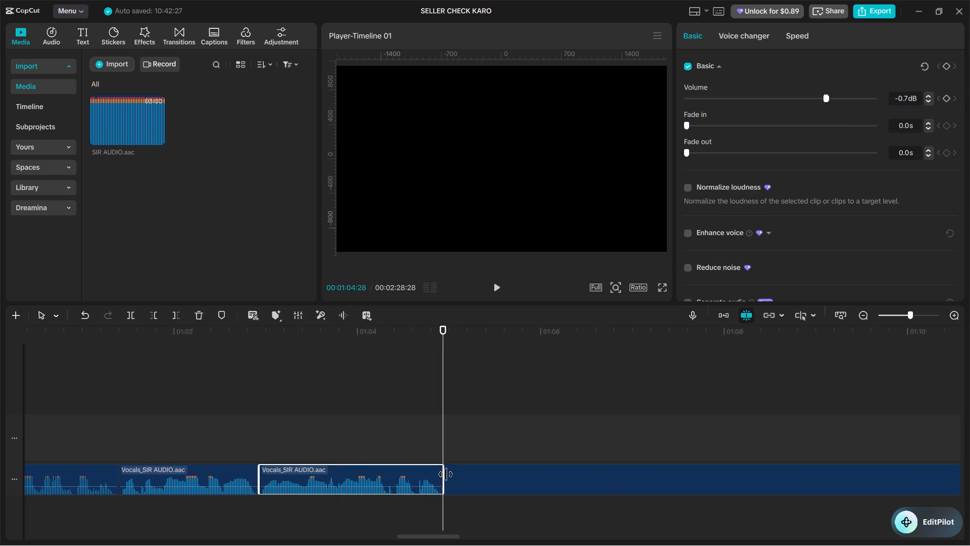
# Split the vocals again at 00:01:05:19, delete the silent piece before it and close the gap.
pyautogui.click(504, 428)
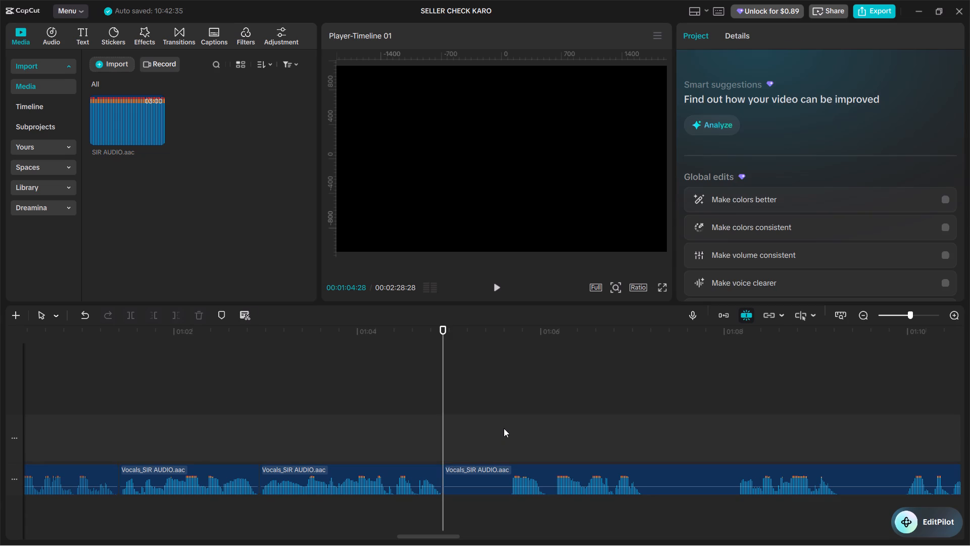
pyautogui.click(504, 428)
pyautogui.click(473, 477)
pyautogui.hotkey('ctrl', 'b')
pyautogui.click(472, 477)
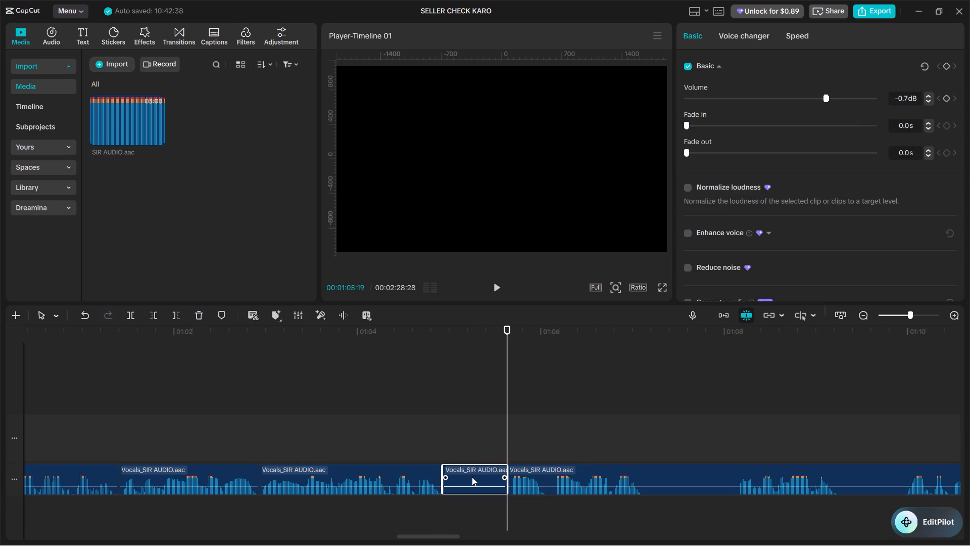
pyautogui.press('BackSpace')
pyautogui.rightClick(471, 477)
pyautogui.click(492, 440)
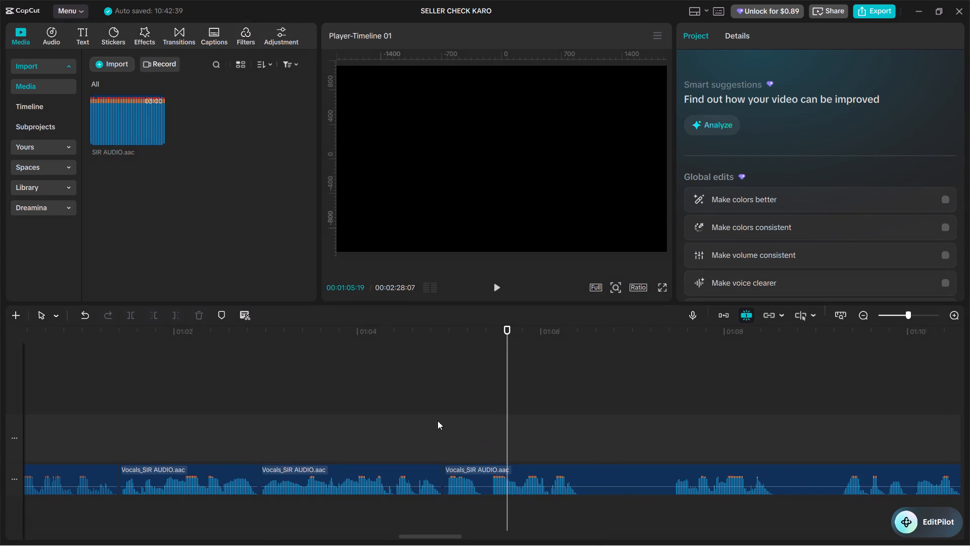
# Play back the latest join, cut the silence between 00:01:06:12 and 00:01:07:13 out of the vocals and close the gap.
pyautogui.click(437, 421)
pyautogui.press('space')
pyautogui.keyDown('alt'); pyautogui.scroll(-2, 451, 425); pyautogui.keyUp('alt')
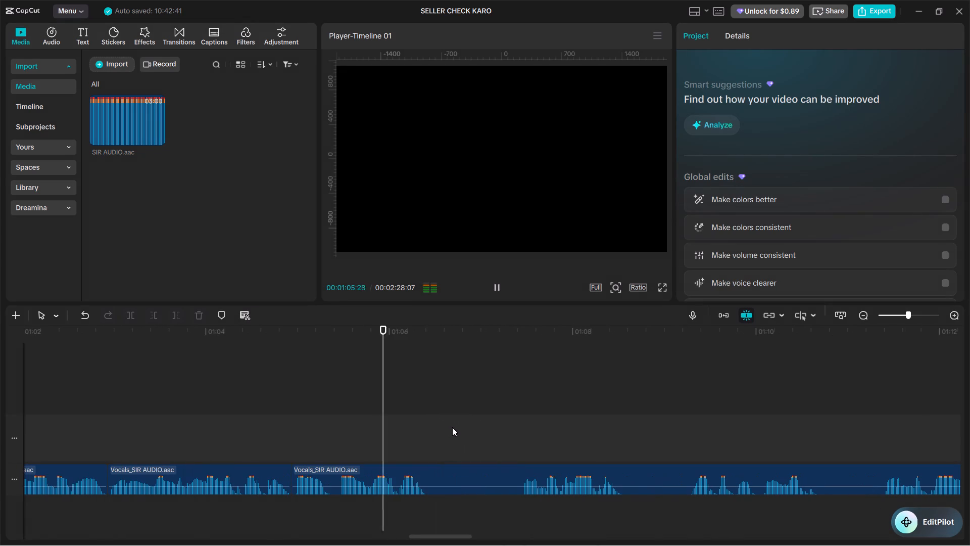
pyautogui.press('space')
pyautogui.click(433, 470)
pyautogui.hotkey('ctrl', 'b')
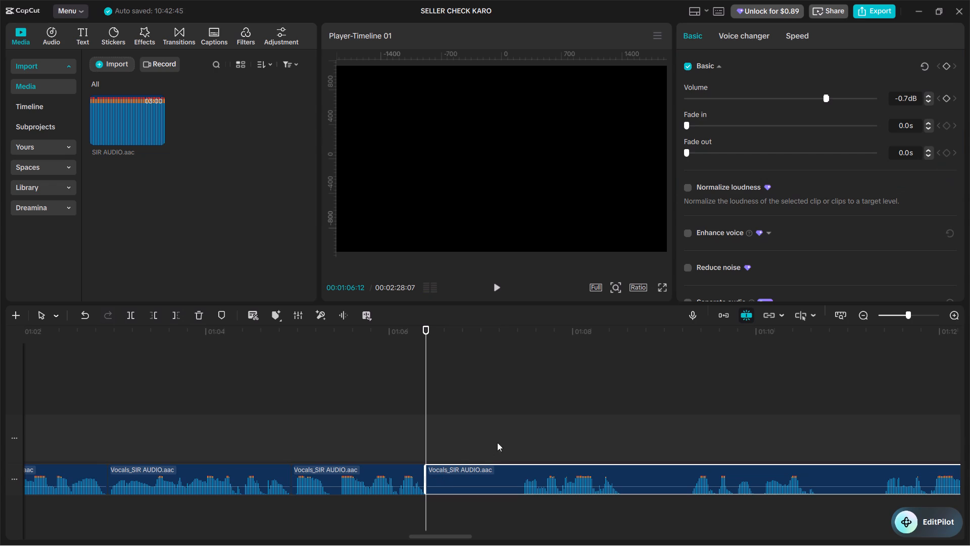
pyautogui.click(512, 420)
pyautogui.moveTo(512, 420); pyautogui.dragTo(520, 430)
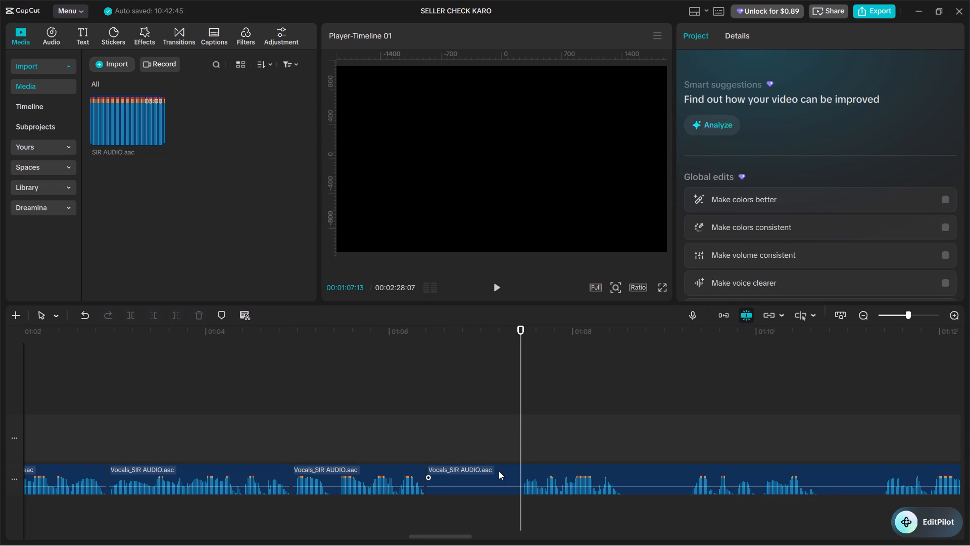
pyautogui.click(498, 471)
pyautogui.hotkey('ctrl', 'b')
pyautogui.click(490, 474)
pyautogui.press('BackSpace')
pyautogui.rightClick(487, 474)
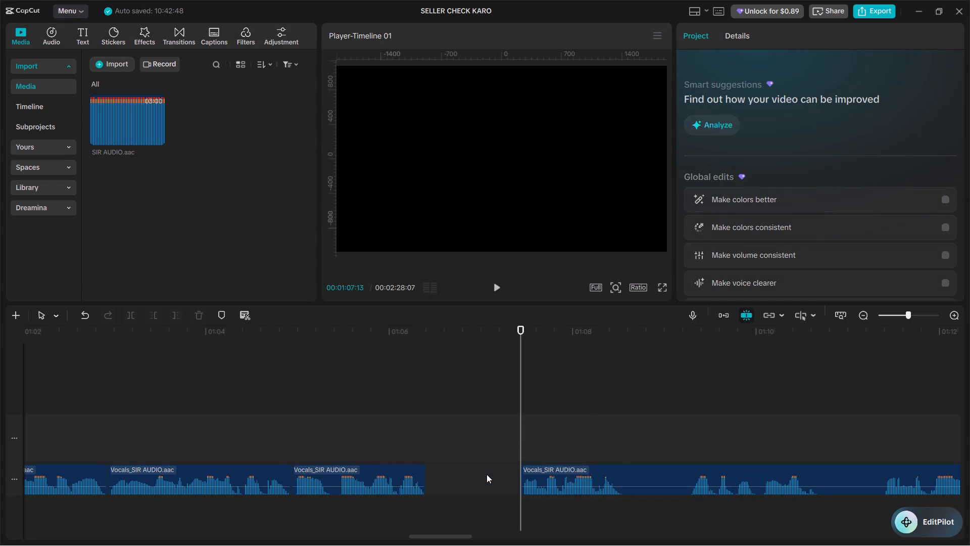
pyautogui.click(509, 444)
# Play back from the latest join, cut the silence between 00:01:07:17 and 00:01:08:06 out of the vocals and close the gap.
pyautogui.click(417, 434)
pyautogui.press('space')
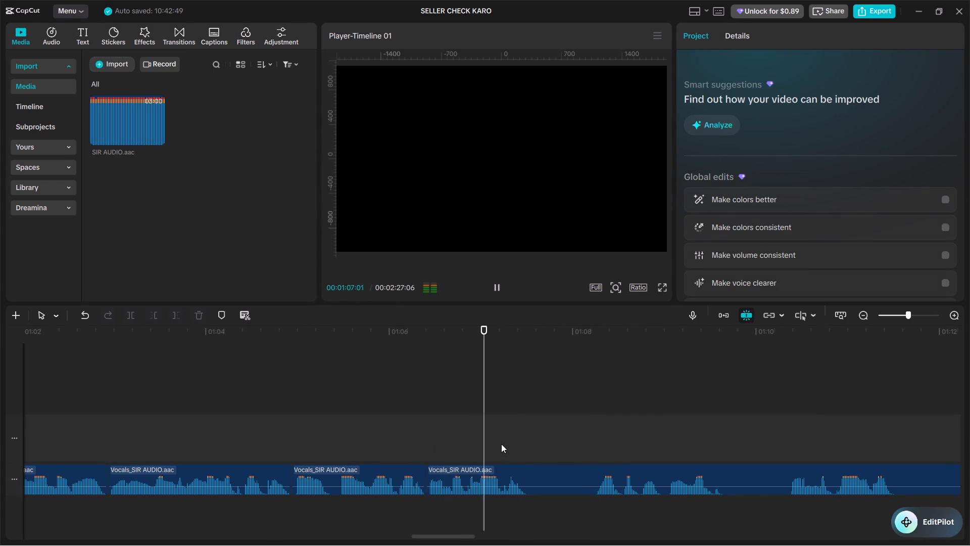
pyautogui.keyDown('alt'); pyautogui.scroll(-2, 502, 446); pyautogui.keyUp('alt')
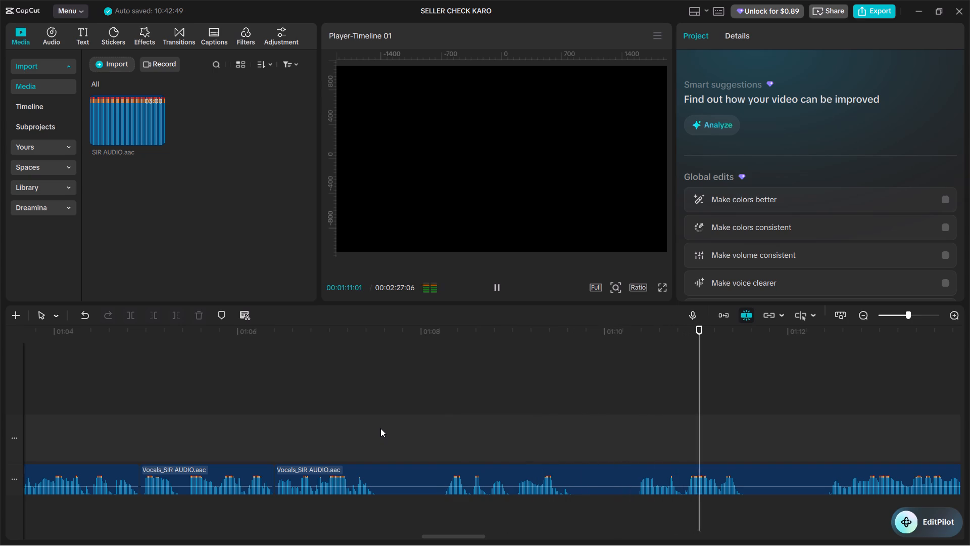
pyautogui.click(380, 428)
pyautogui.click(389, 478)
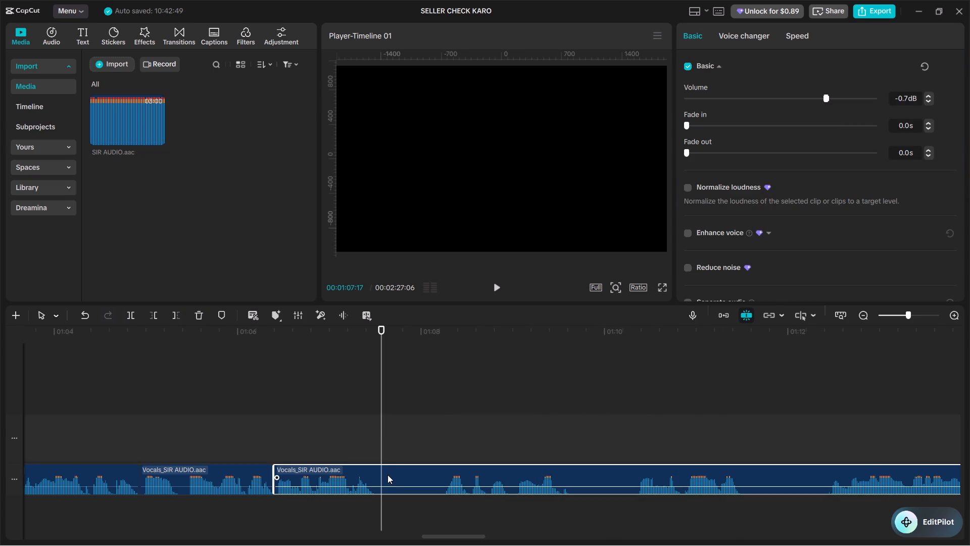
pyautogui.hotkey('ctrl', 'b')
pyautogui.click(441, 425)
pyautogui.click(438, 478)
pyautogui.hotkey('ctrl', 'b')
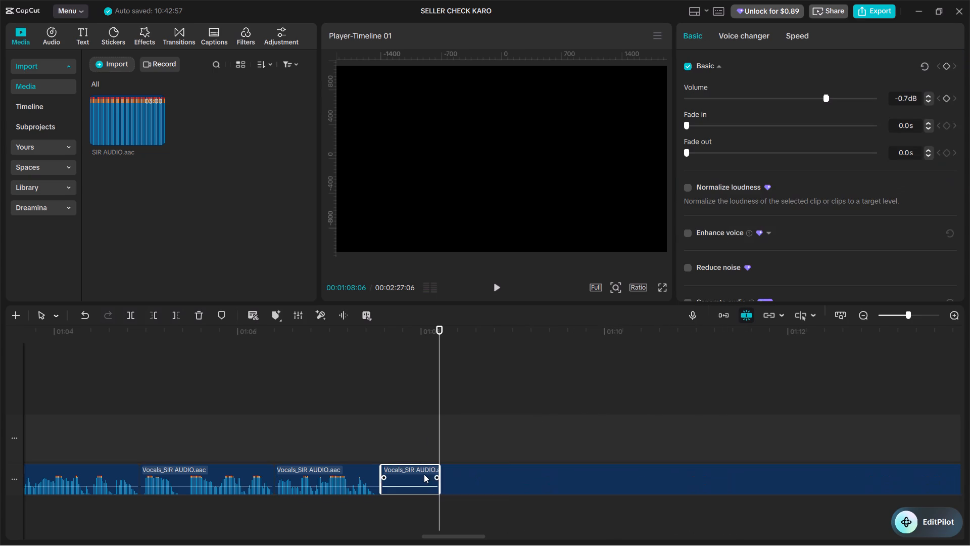
pyautogui.click(424, 474)
pyautogui.press('BackSpace')
pyautogui.rightClick(424, 474)
pyautogui.click(441, 440)
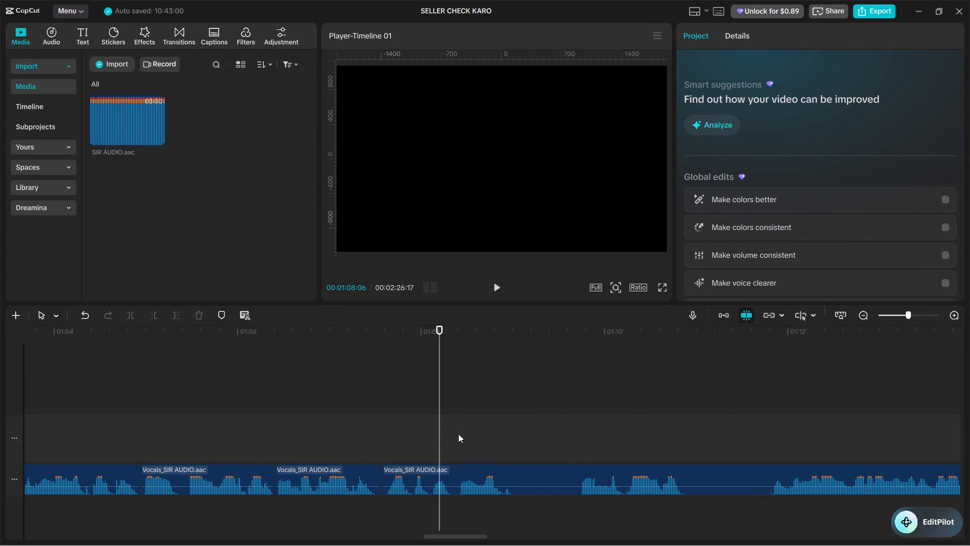
# Cut the silence between 00:01:09:00 and 00:01:09:20 out of the vocals and close the gap.
pyautogui.click(512, 429)
pyautogui.click(518, 475)
pyautogui.hotkey('ctrl', 'b')
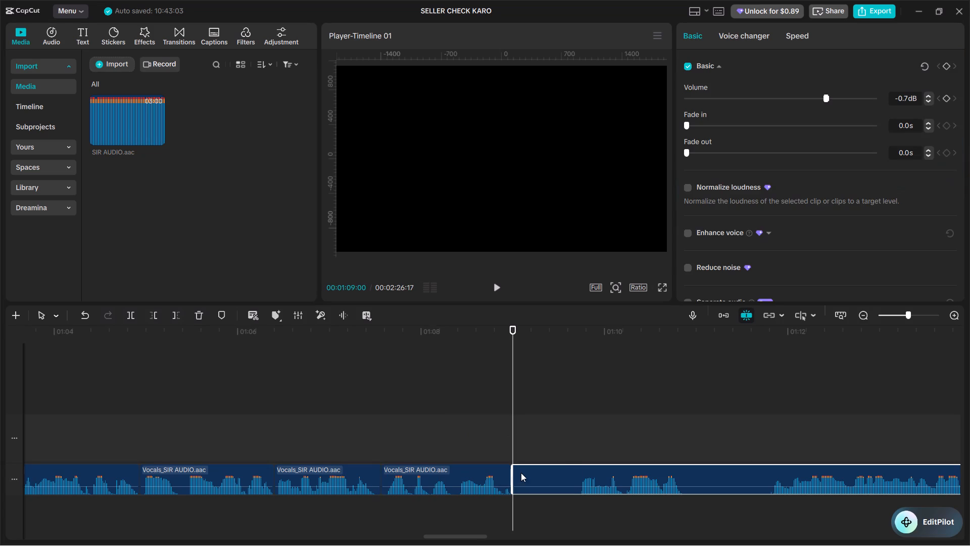
pyautogui.click(574, 423)
pyautogui.click(549, 478)
pyautogui.hotkey('ctrl', 'b')
pyautogui.click(549, 478)
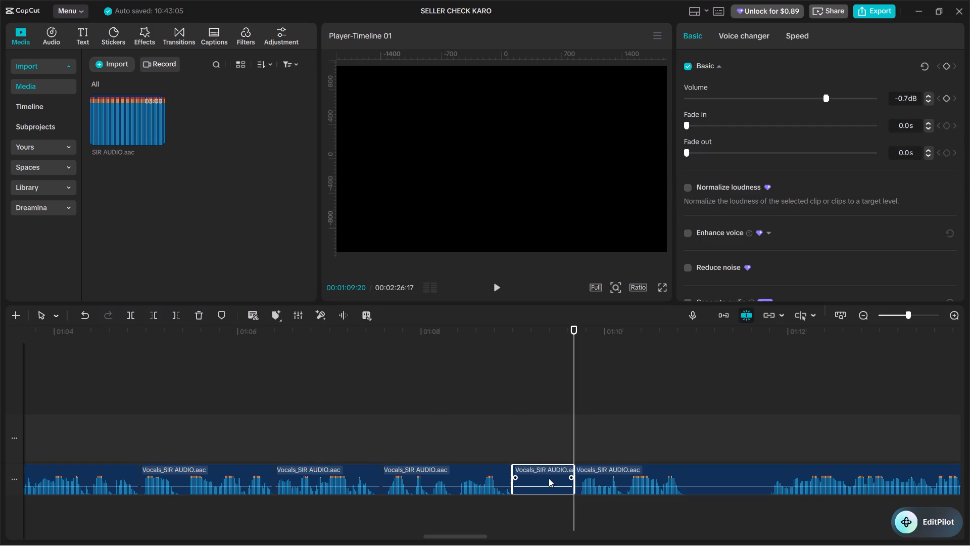
pyautogui.press('BackSpace')
pyautogui.rightClick(549, 478)
pyautogui.click(563, 444)
# Cut the silence between 00:01:10:07 and 00:01:11:02 out of the vocals and close the gap.
pyautogui.keyDown('alt'); pyautogui.scroll(-3, 561, 444); pyautogui.keyUp('alt')
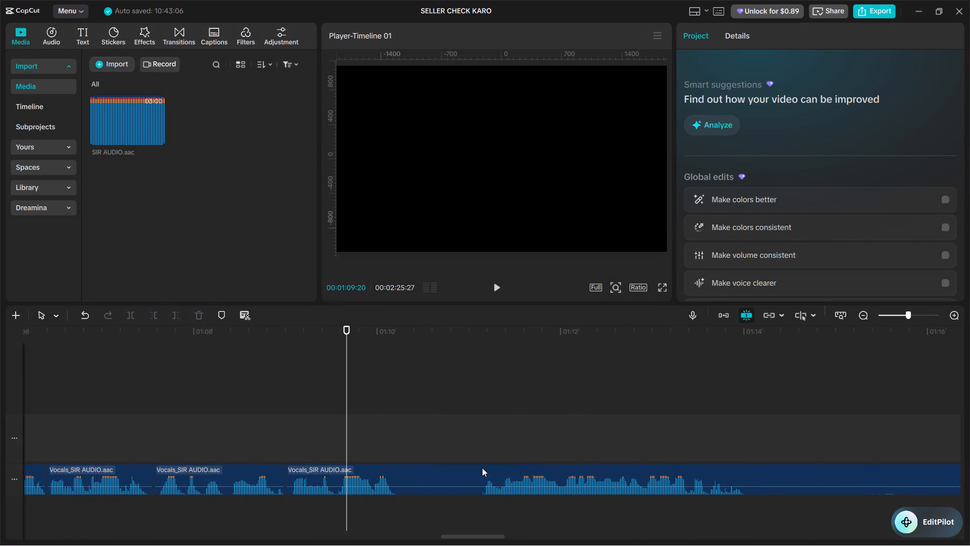
pyautogui.click(395, 434)
pyautogui.moveTo(395, 434); pyautogui.dragTo(399, 436)
pyautogui.click(403, 471)
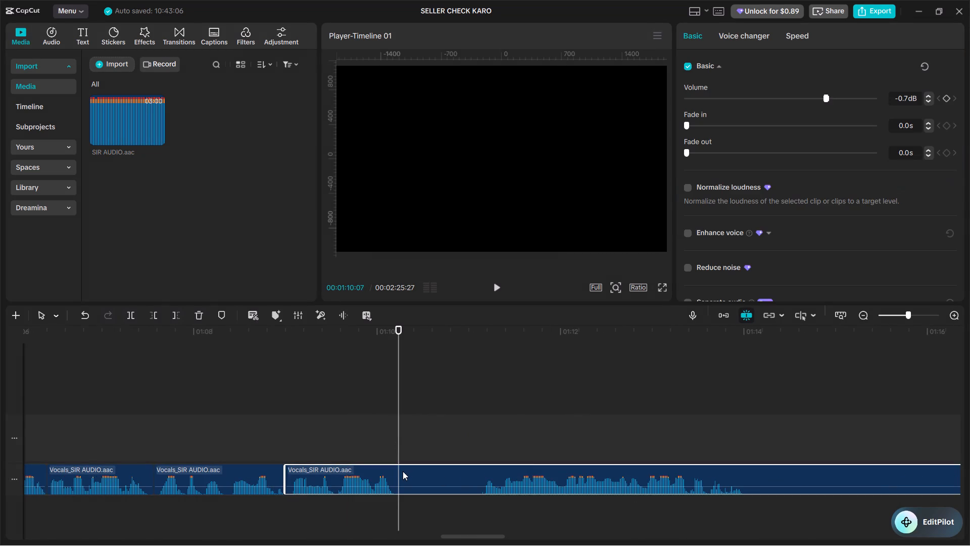
pyautogui.hotkey('ctrl', 'b')
pyautogui.click(476, 418)
pyautogui.click(453, 478)
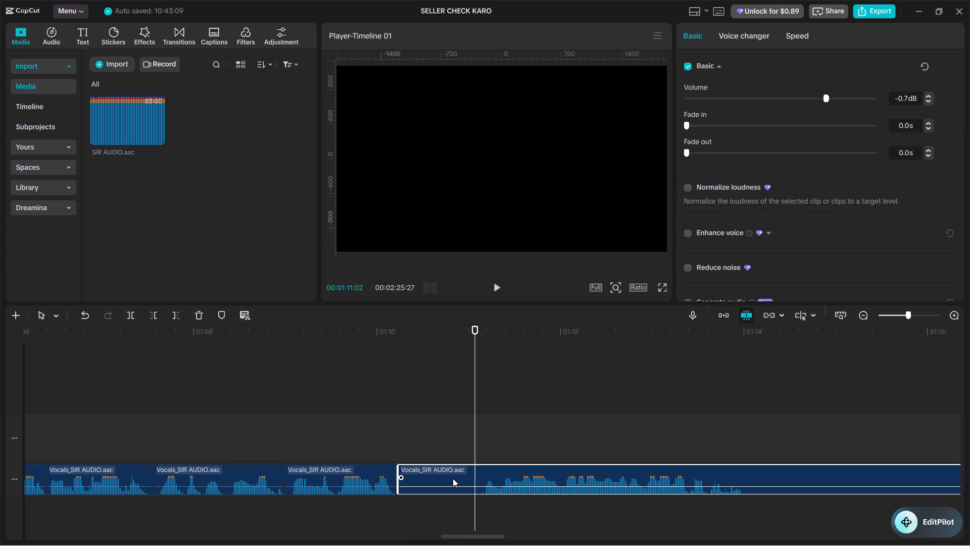
pyautogui.hotkey('ctrl', 'b')
pyautogui.keyDown('ctrl'); pyautogui.click(453, 478); pyautogui.keyUp('ctrl')
pyautogui.click(452, 478)
pyautogui.press('BackSpace')
pyautogui.rightClick(449, 478)
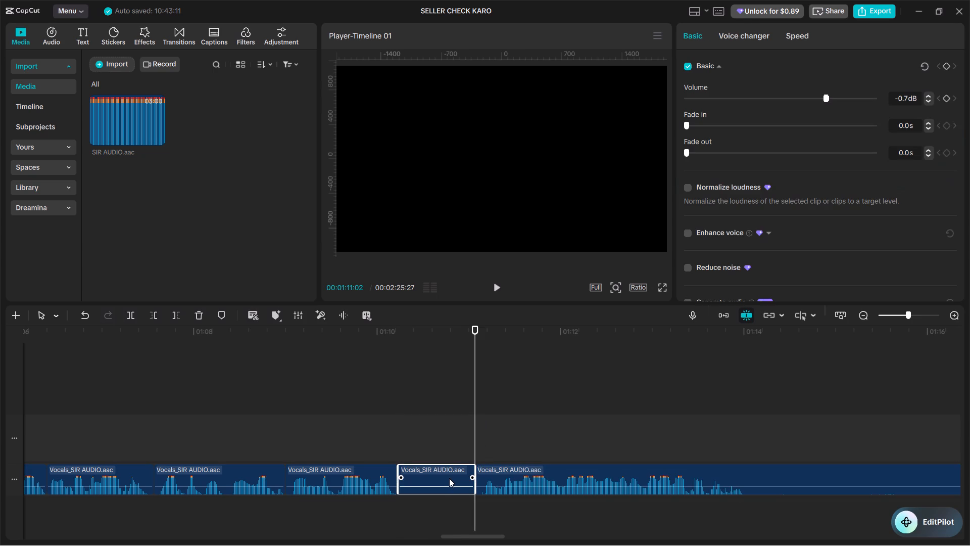
pyautogui.click(481, 439)
# Play back from the latest join and split the vocals at 00:01:13:06, where the next long silent part begins.
pyautogui.click(389, 440)
pyautogui.press('space')
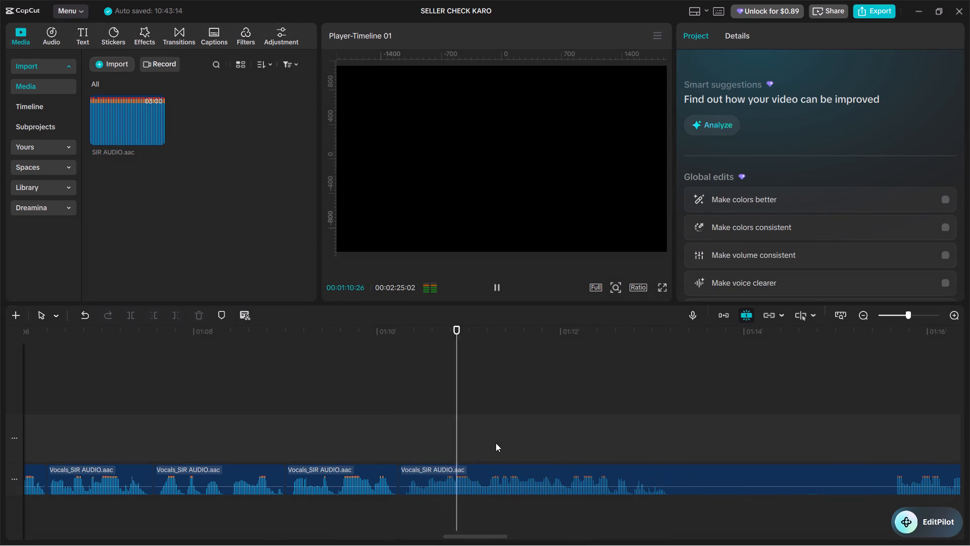
pyautogui.keyDown('alt'); pyautogui.scroll(-5, 497, 445); pyautogui.keyUp('alt')
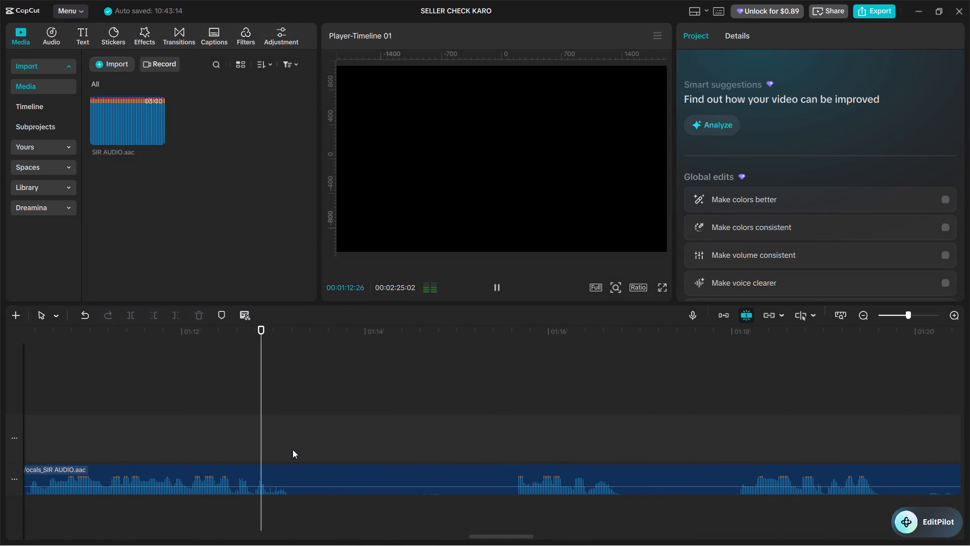
pyautogui.press('space')
pyautogui.press('space')
pyautogui.press('space')
pyautogui.doubleClick(289, 437)
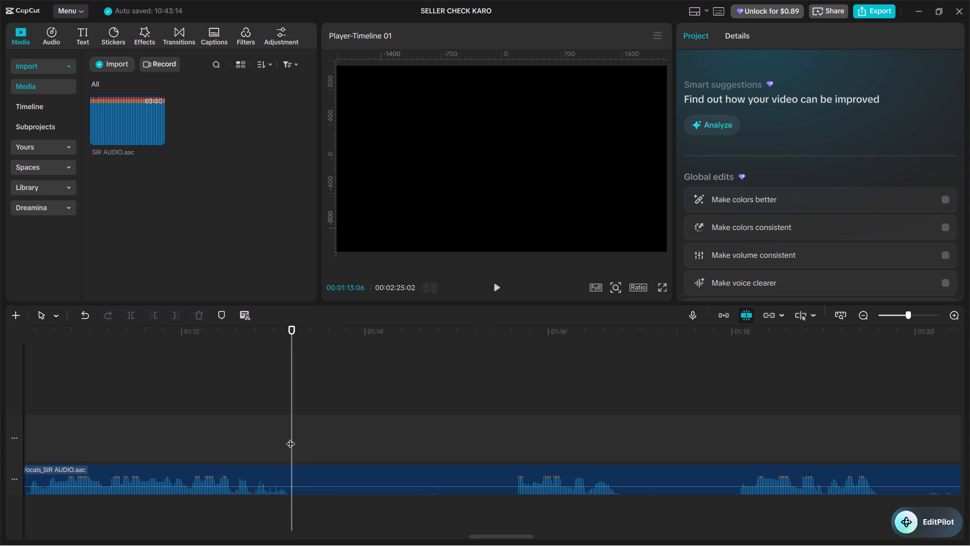
pyautogui.click(295, 473)
pyautogui.hotkey('ctrl', 'b')
# Split the vocals again at 00:01:15:19, delete the silent piece before it and close the gap.
pyautogui.click(507, 424)
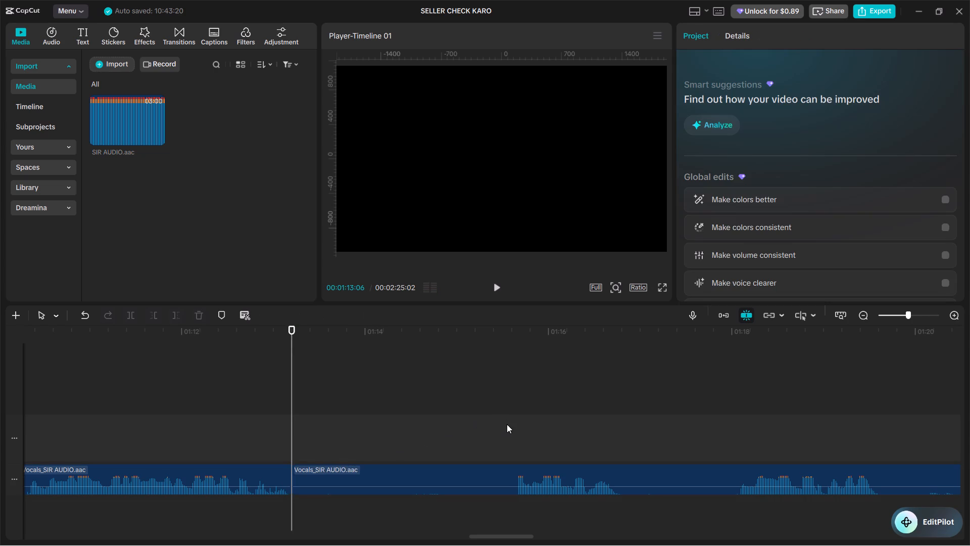
pyautogui.moveTo(504, 422); pyautogui.dragTo(514, 429)
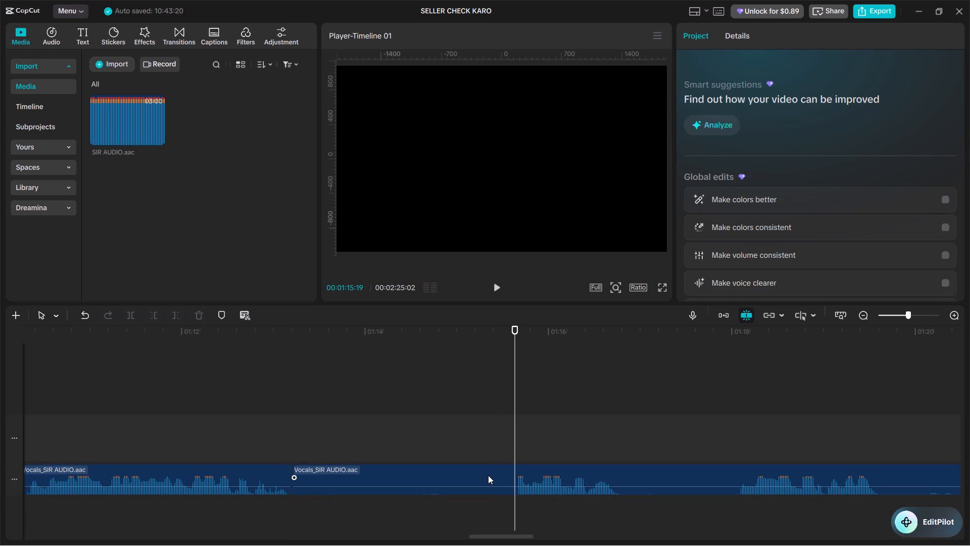
pyautogui.click(488, 475)
pyautogui.hotkey('ctrl', 'b')
pyautogui.click(488, 475)
pyautogui.press('BackSpace')
pyautogui.rightClick(486, 476)
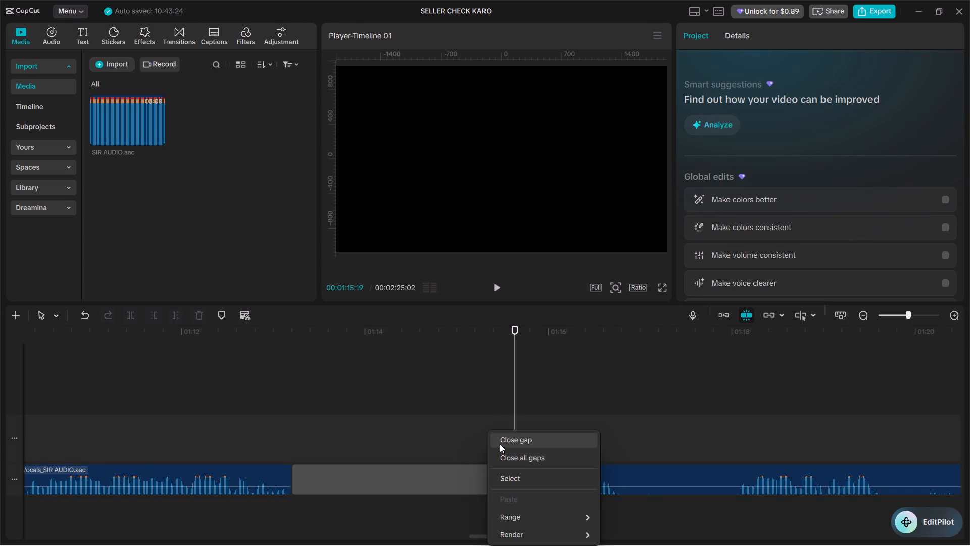
pyautogui.click(500, 444)
# Play back the latest join, cut the silence between 00:01:14:10 and 00:01:15:19 out of the vocals and close the gap.
pyautogui.click(258, 428)
pyautogui.press('space')
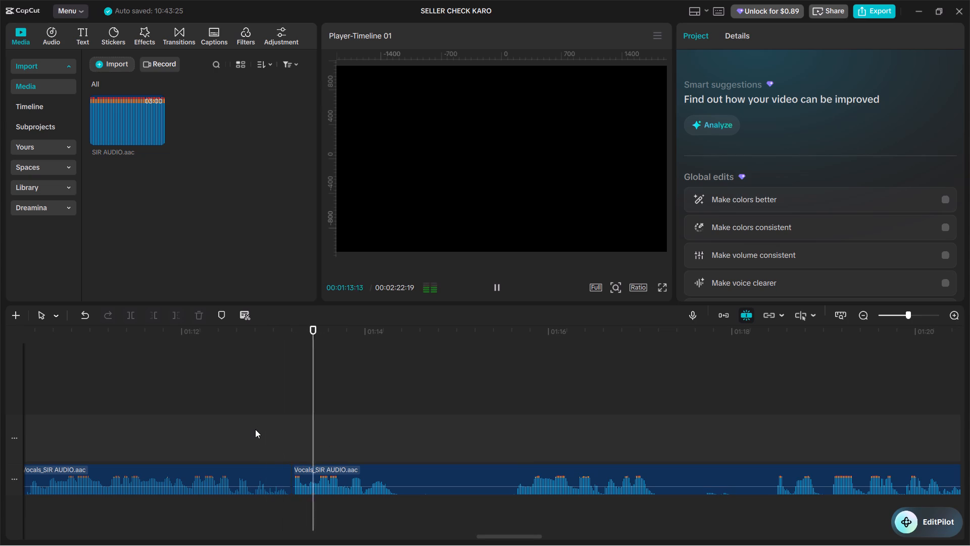
pyautogui.press('space')
pyautogui.click(393, 445)
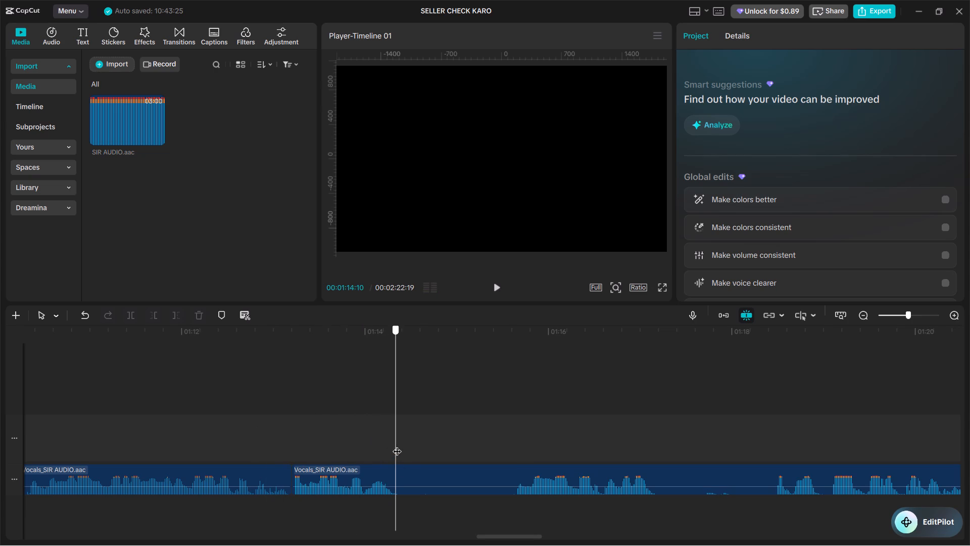
pyautogui.click(399, 477)
pyautogui.hotkey('ctrl', 'b')
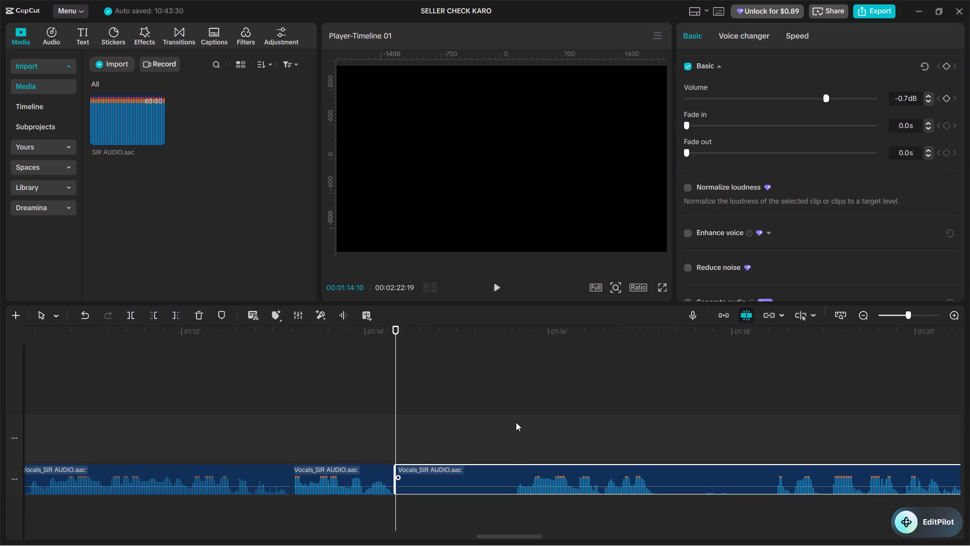
pyautogui.click(516, 422)
pyautogui.click(491, 467)
pyautogui.hotkey('ctrl', 'b')
pyautogui.click(476, 473)
pyautogui.press('BackSpace')
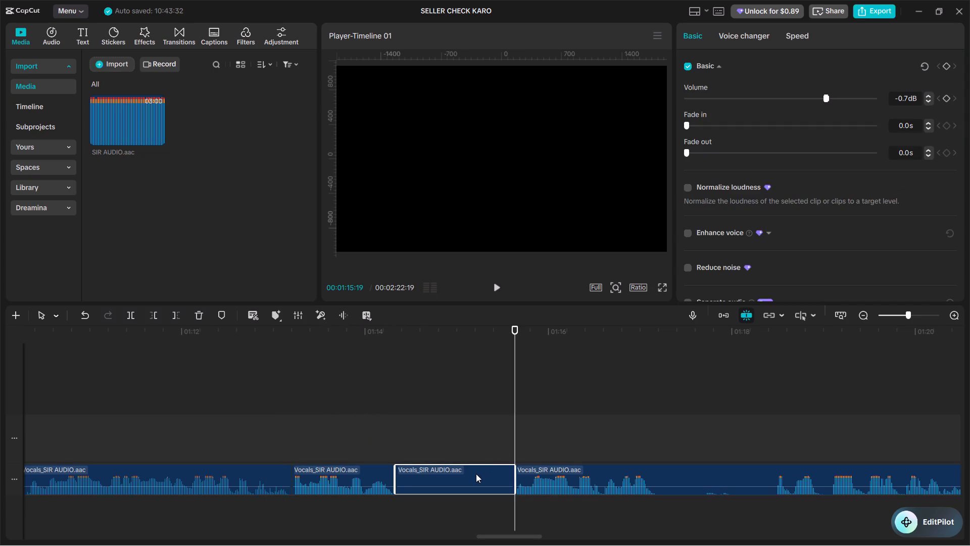
pyautogui.rightClick(475, 474)
pyautogui.click(509, 444)
# Play back the latest join and split the vocals at 00:01:15:27, where the next silent part begins.
pyautogui.click(374, 420)
pyautogui.press('space')
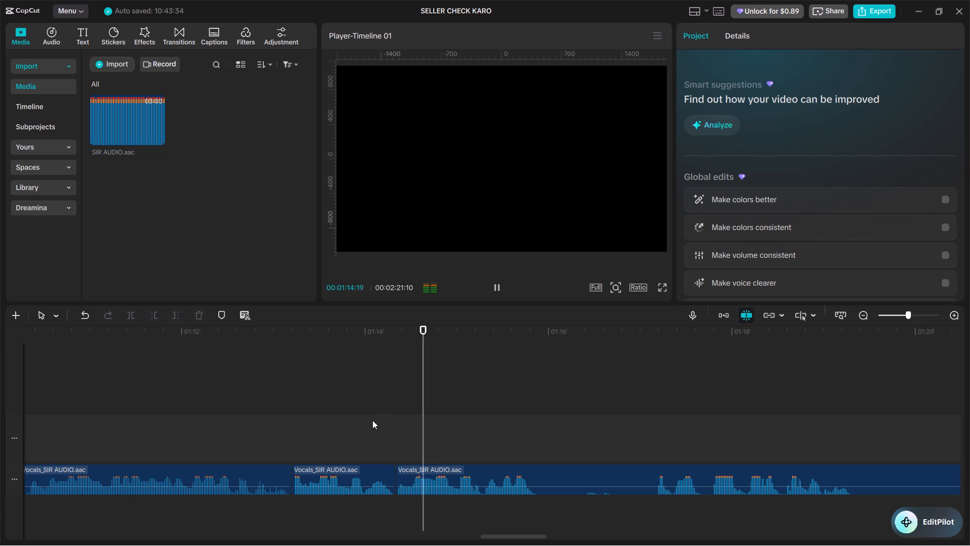
pyautogui.press('space')
pyautogui.moveTo(530, 436); pyautogui.dragTo(533, 436)
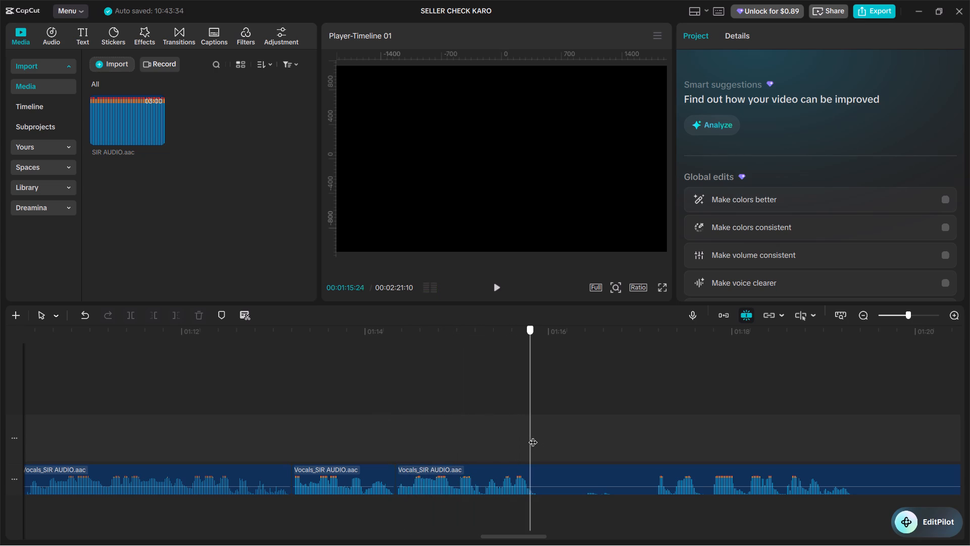
pyautogui.moveTo(533, 436); pyautogui.dragTo(540, 442)
pyautogui.click(550, 474)
pyautogui.hotkey('ctrl', 'b')
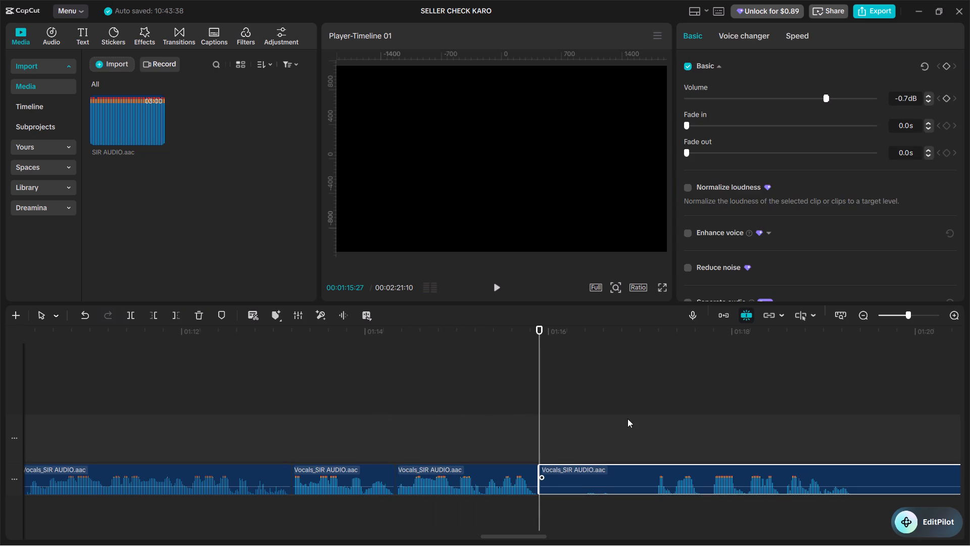
# Split the vocals again at 00:01:17:05, delete the silent piece before it and close the gap.
pyautogui.click(655, 432)
pyautogui.click(634, 479)
pyautogui.hotkey('ctrl', 'b')
pyautogui.click(623, 477)
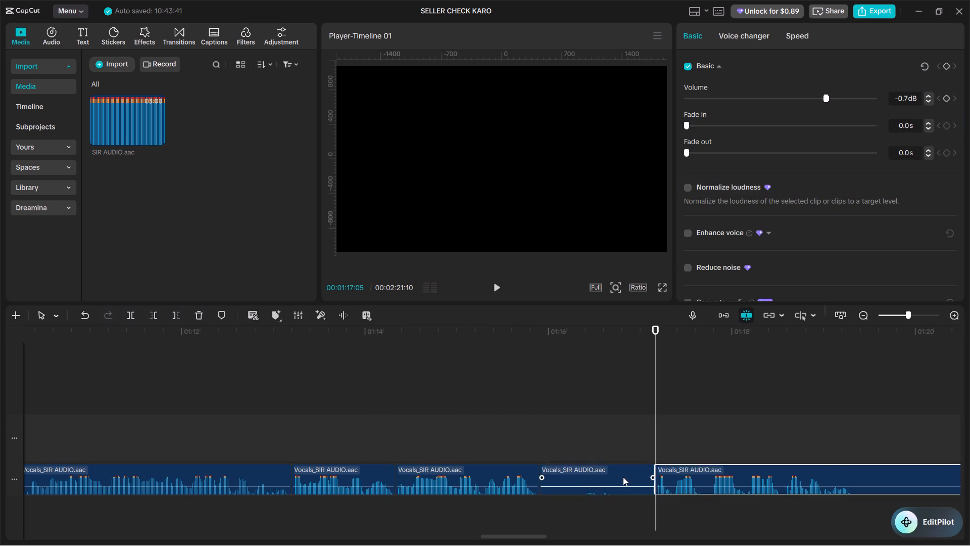
pyautogui.press('BackSpace')
pyautogui.rightClick(621, 477)
pyautogui.click(648, 437)
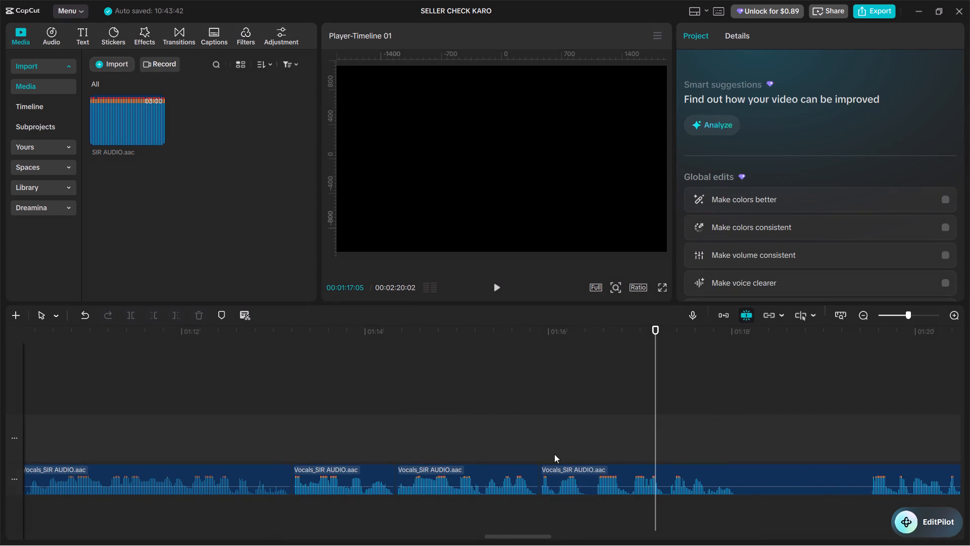
# Play back the latest join and split the vocals at 00:01:18:02, where the next silent part begins.
pyautogui.keyDown('alt'); pyautogui.scroll(-3, 539, 454); pyautogui.keyUp('alt')
pyautogui.click(312, 412)
pyautogui.press('space')
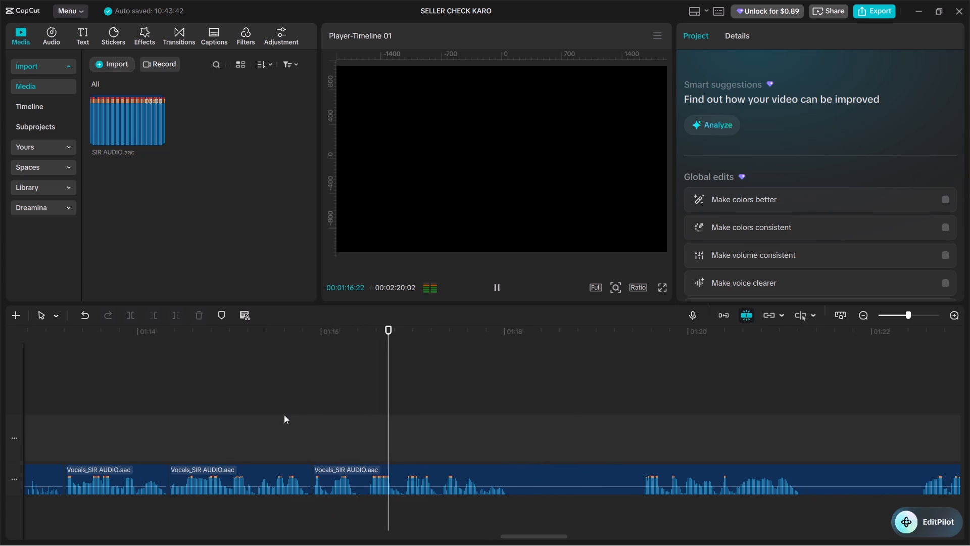
pyautogui.click(238, 419)
pyautogui.press('space')
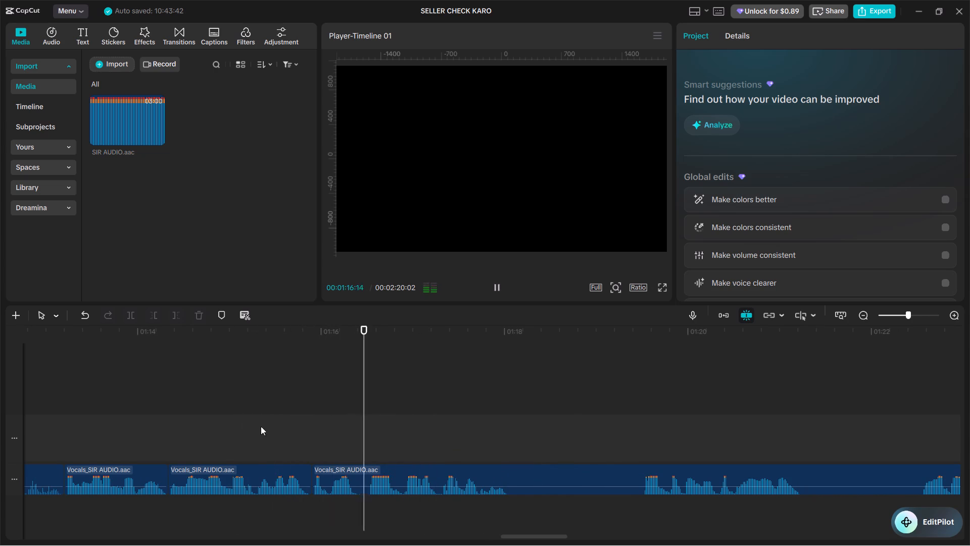
pyautogui.press('space')
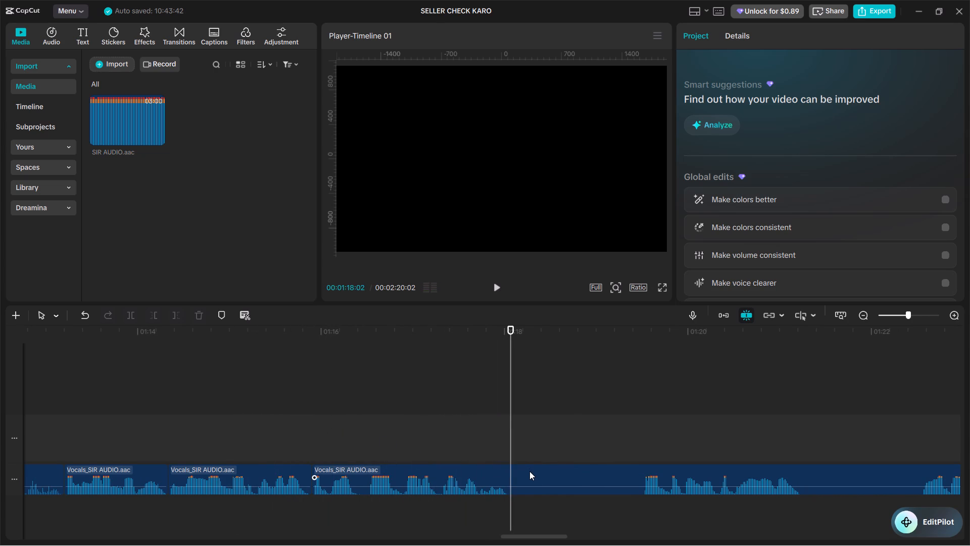
pyautogui.click(529, 473)
pyautogui.hotkey('ctrl', 'b')
# Split the vocals again at 00:01:19:13, delete the silent piece before it and close the gap.
pyautogui.click(636, 430)
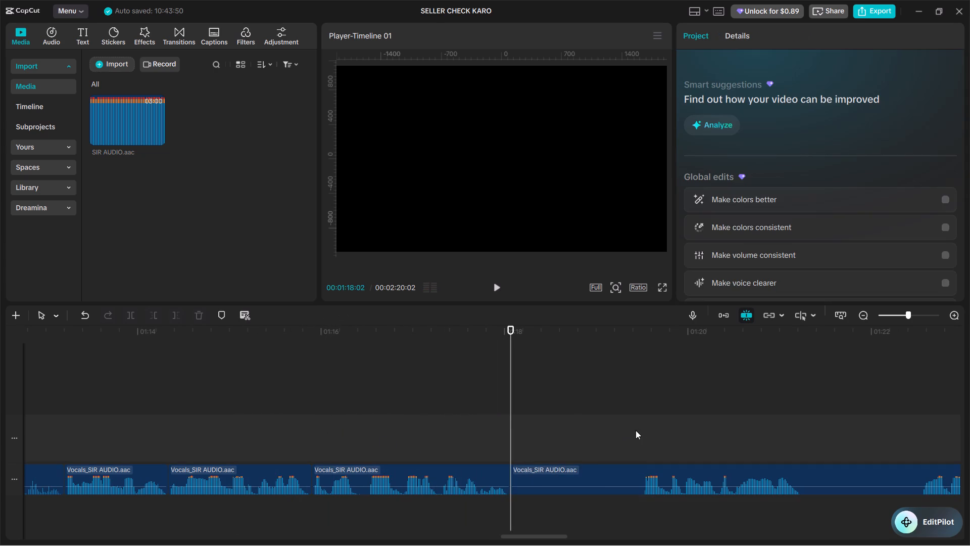
pyautogui.click(605, 474)
pyautogui.hotkey('ctrl', 'b')
pyautogui.click(600, 475)
pyautogui.press('BackSpace')
pyautogui.rightClick(600, 475)
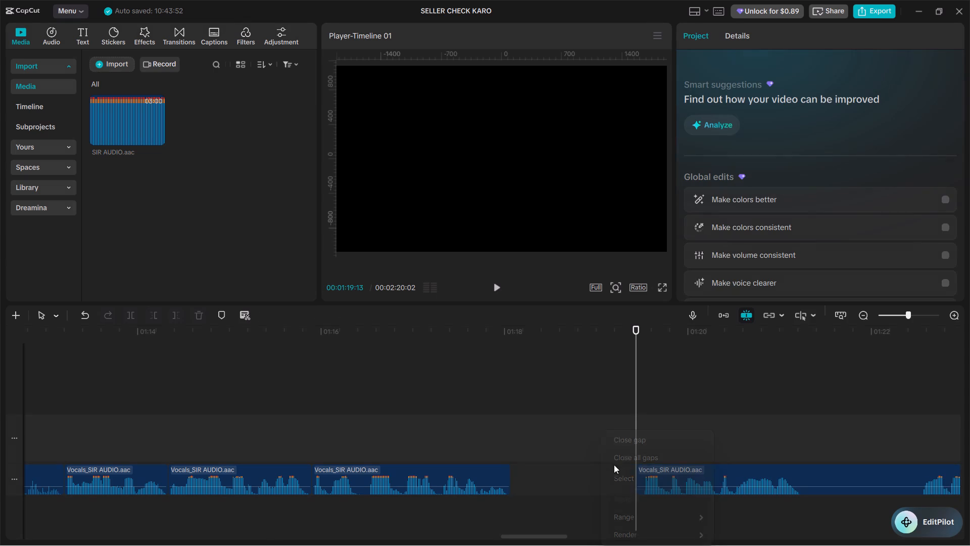
pyautogui.click(629, 438)
# Play back the latest join and split the vocals at 00:01:19:27, where the next silent part begins.
pyautogui.click(459, 420)
pyautogui.press('space')
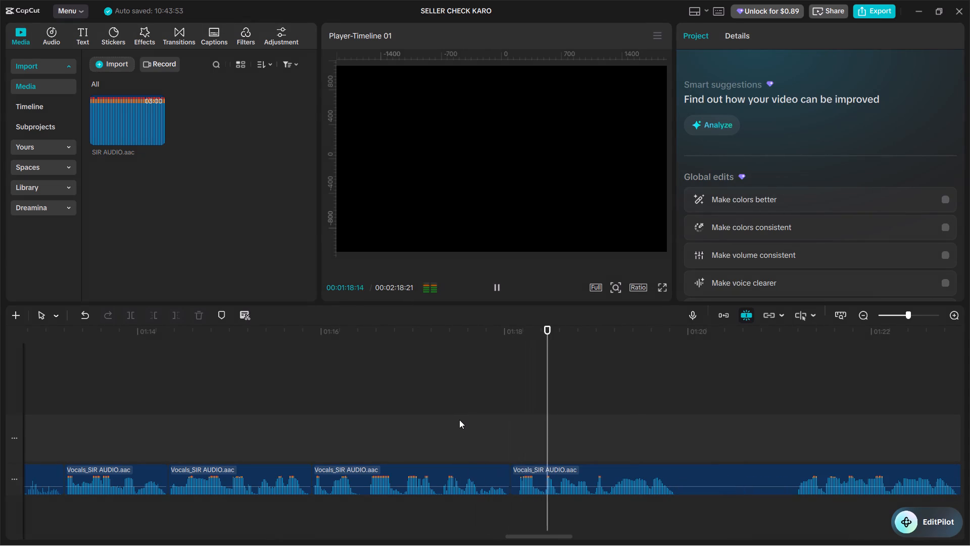
pyautogui.press('space')
pyautogui.scroll(-2, 528, 437)
pyautogui.press('space')
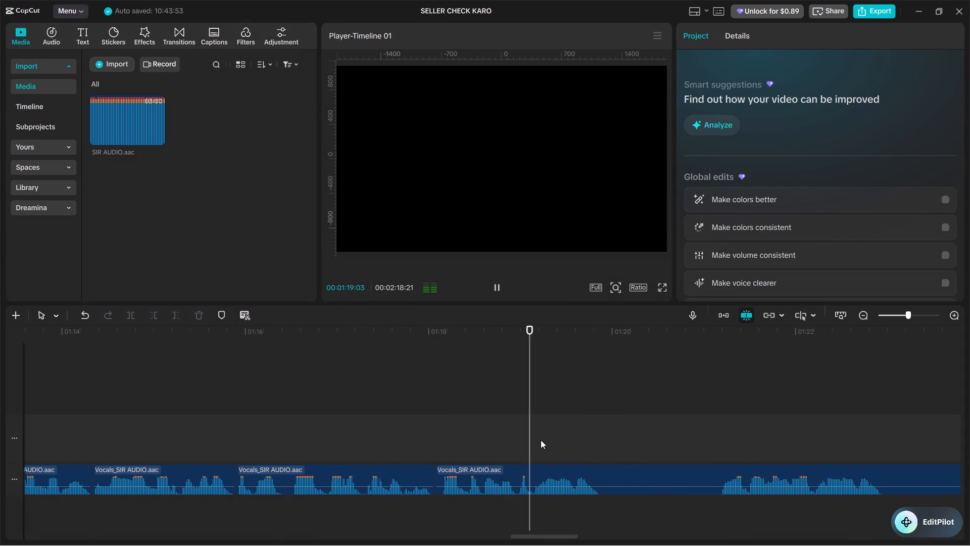
pyautogui.keyDown('alt'); pyautogui.scroll(-4, 541, 440); pyautogui.keyUp('alt')
pyautogui.press('space')
pyautogui.doubleClick(296, 430)
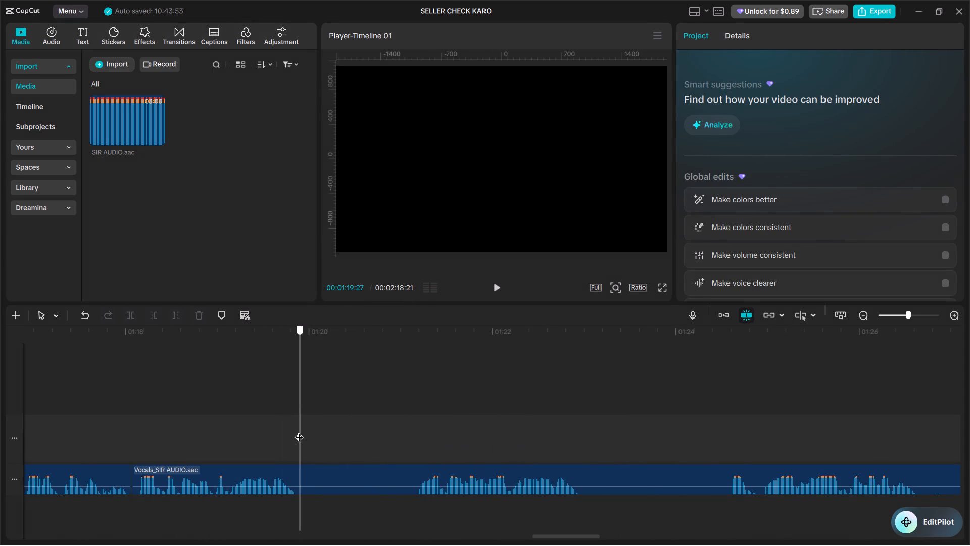
pyautogui.click(305, 468)
pyautogui.hotkey('ctrl', 'b')
# Split the vocals again at 00:01:21:04, delete the silent piece before it and close the gap.
pyautogui.click(412, 420)
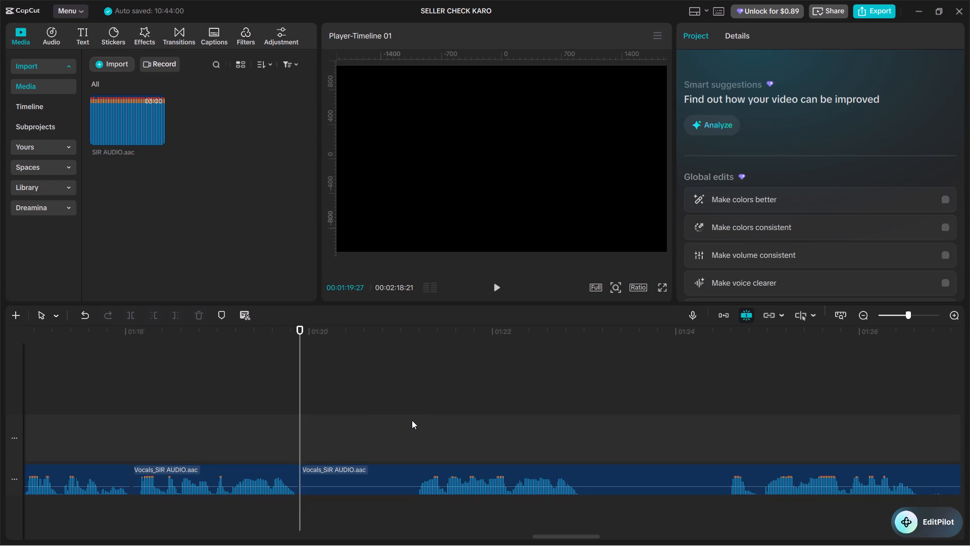
pyautogui.click(398, 472)
pyautogui.hotkey('ctrl', 'b')
pyautogui.keyDown('ctrl'); pyautogui.click(398, 472); pyautogui.keyUp('ctrl')
pyautogui.click(398, 472)
pyautogui.press('BackSpace')
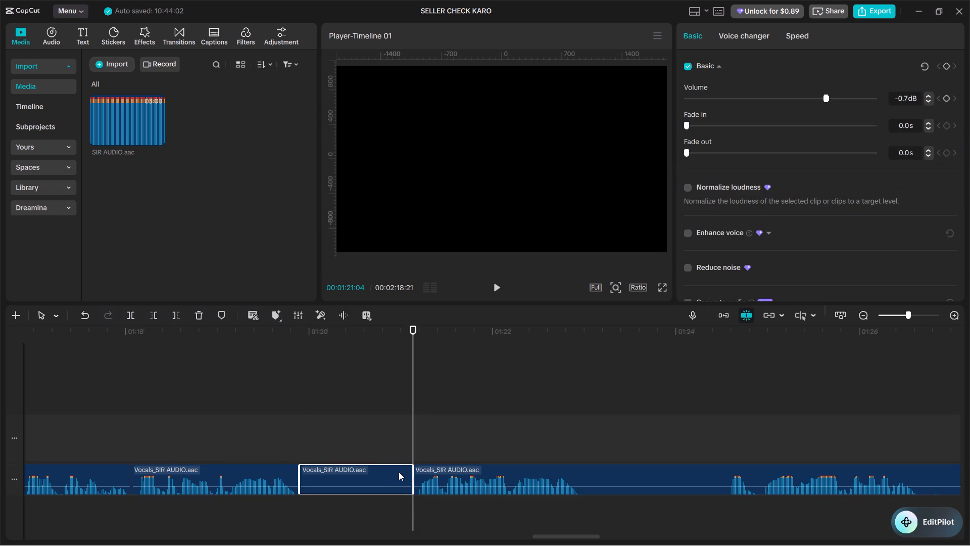
pyautogui.rightClick(398, 471)
pyautogui.click(415, 442)
# Play back the latest join and split the vocals at 00:01:21:22, where the next silent part begins.
pyautogui.click(279, 419)
pyautogui.press('space')
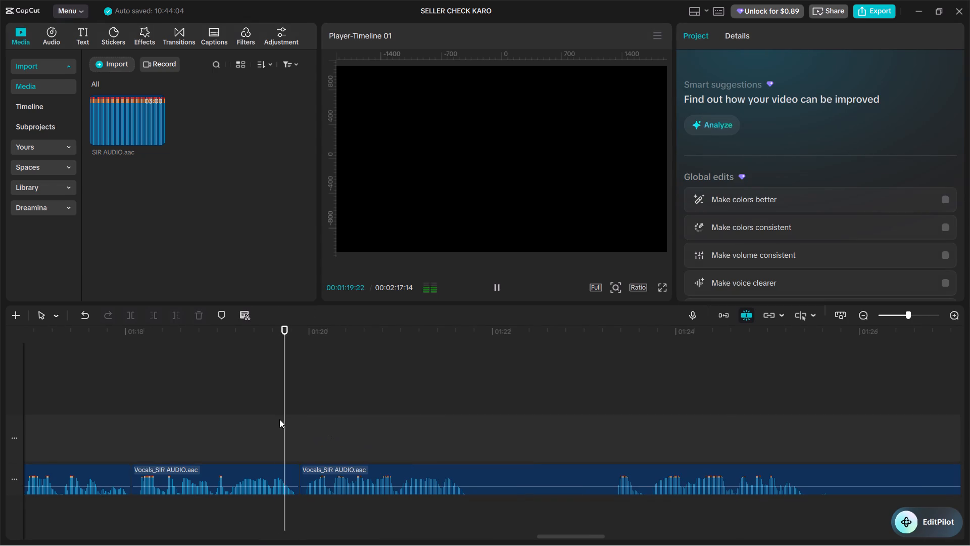
pyautogui.keyDown('alt'); pyautogui.scroll(-2, 365, 434); pyautogui.keyUp('alt')
pyautogui.press('space')
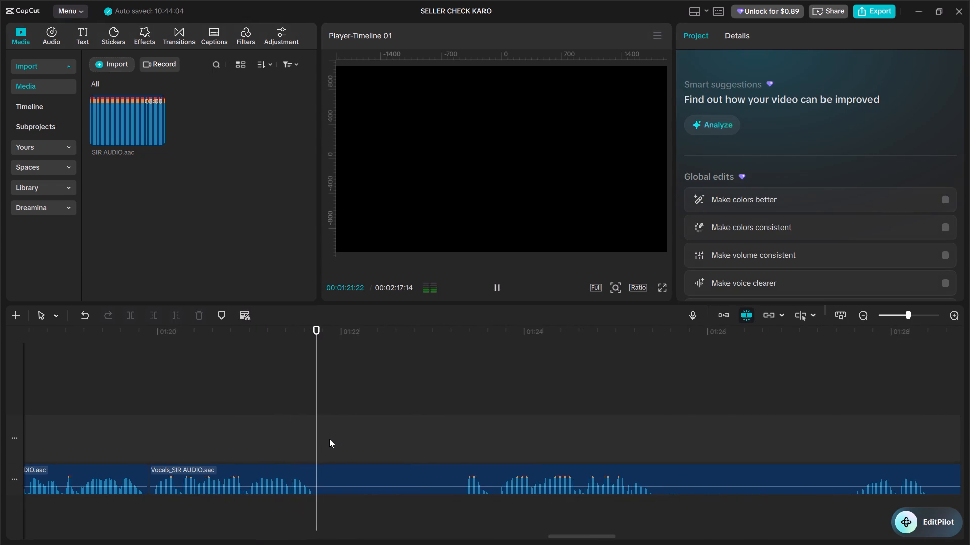
pyautogui.click(321, 477)
pyautogui.hotkey('ctrl', 'b')
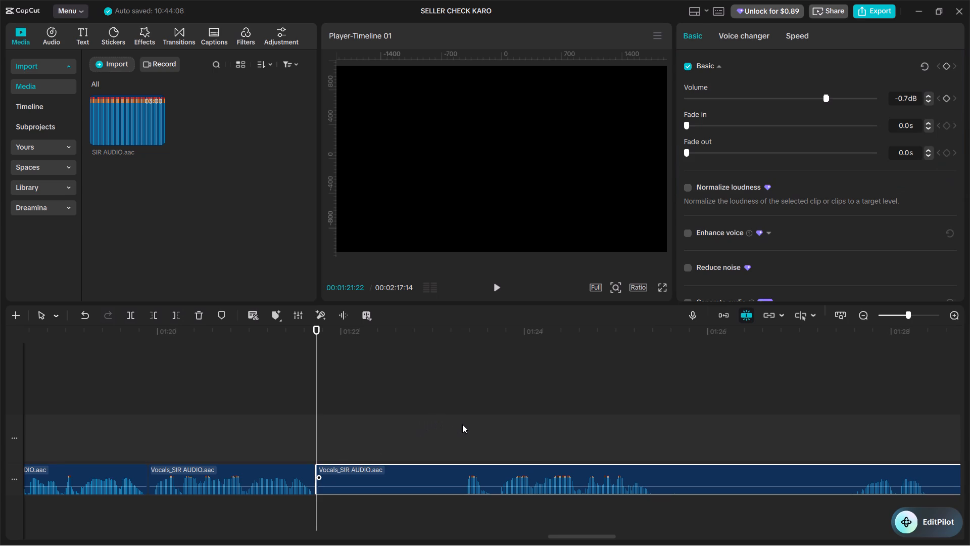
# Split the vocals again at 00:01:23:10, delete the silent piece before it and close the gap.
pyautogui.click(462, 424)
pyautogui.click(419, 474)
pyautogui.hotkey('ctrl', 'b')
pyautogui.click(419, 474)
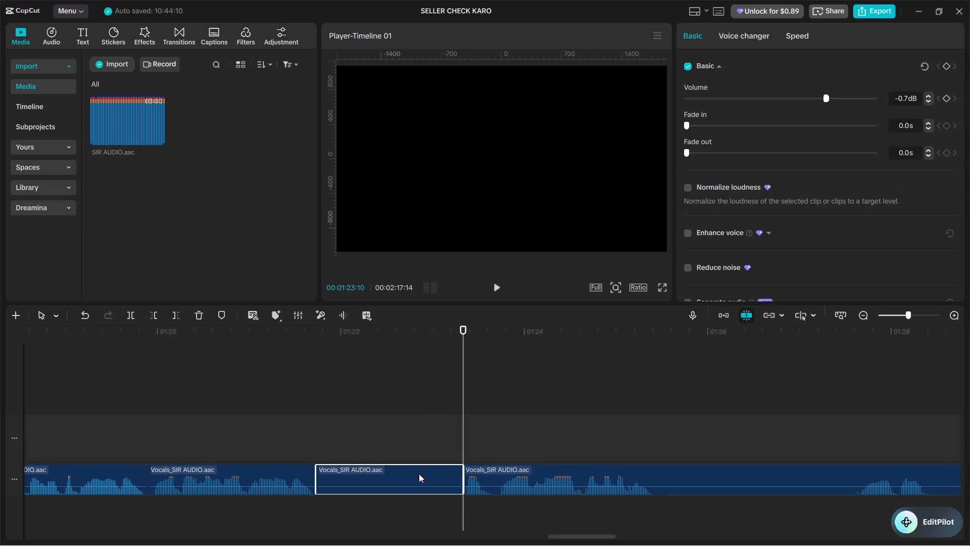
pyautogui.press('BackSpace')
pyautogui.rightClick(412, 473)
pyautogui.click(437, 440)
# Play back the latest join and split the vocals at 00:01:23:25, where the next long silent part begins.
pyautogui.click(292, 420)
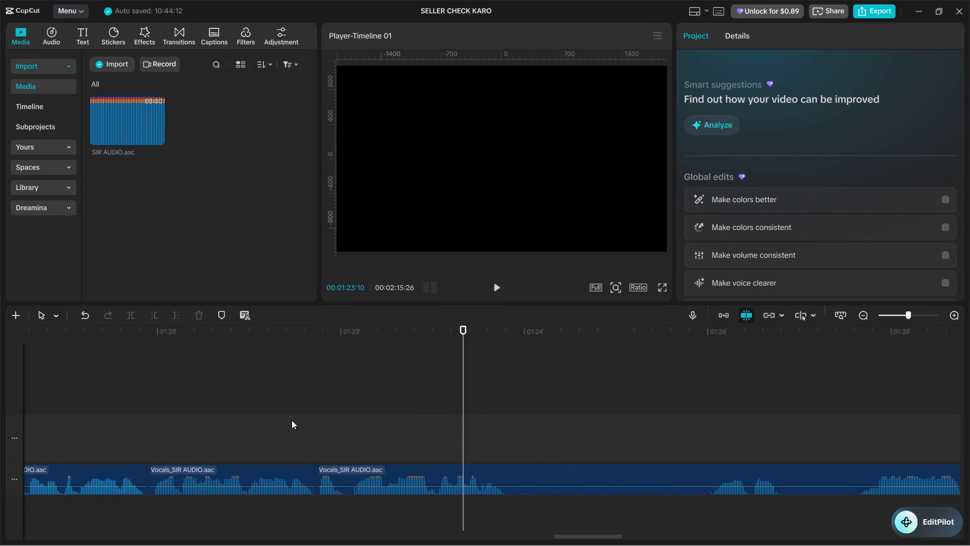
pyautogui.press('space')
pyautogui.keyDown('alt'); pyautogui.scroll(-3, 320, 422); pyautogui.keyUp('alt')
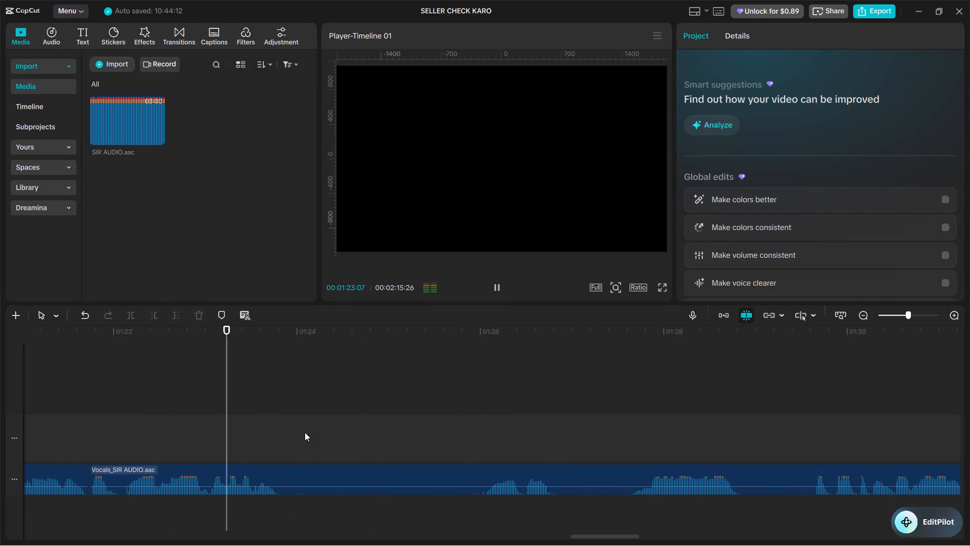
pyautogui.press('space')
pyautogui.click(282, 468)
pyautogui.hotkey('ctrl', 'b')
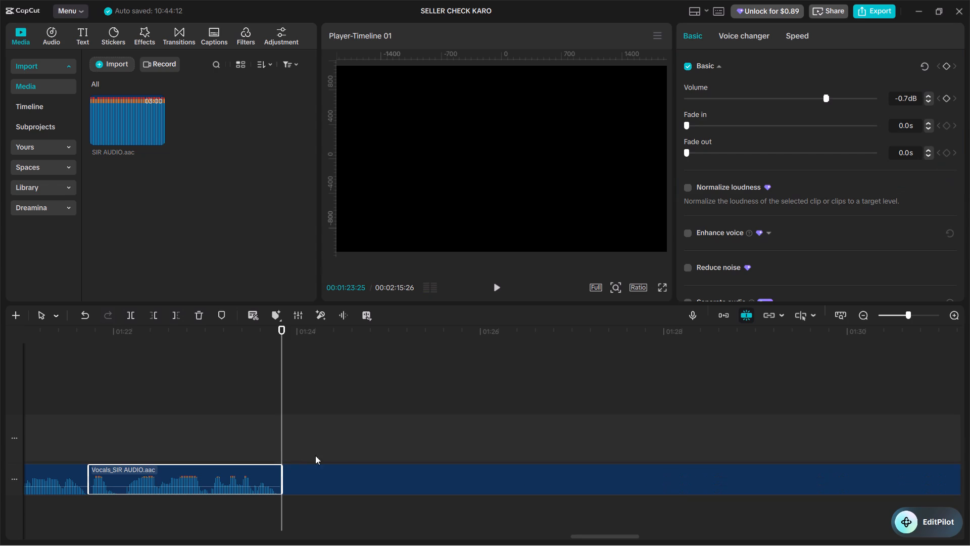
# Play through to 00:01:25:29, split the vocals there, delete the silent piece before it and close the gap.
pyautogui.press('space')
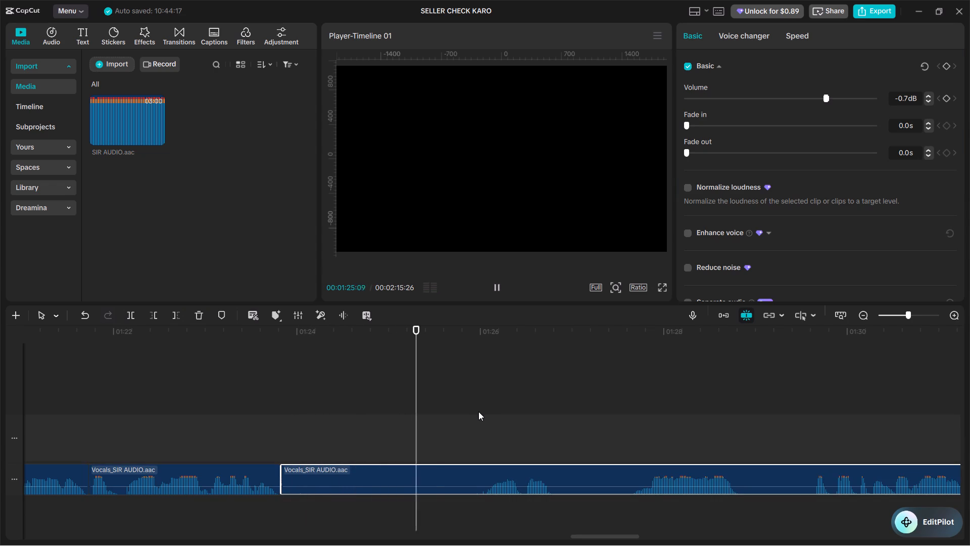
pyautogui.press('space')
pyautogui.hotkey('ctrl', 'b')
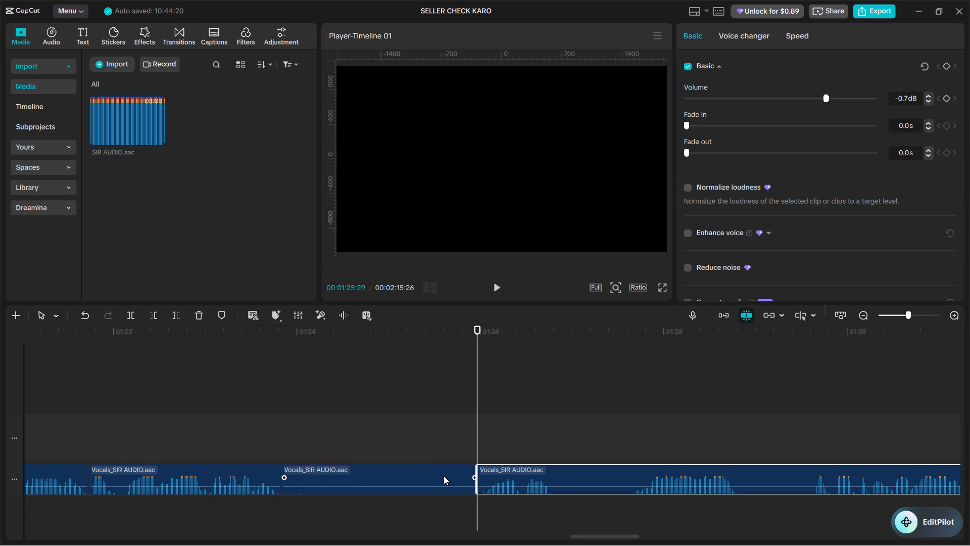
pyautogui.click(444, 478)
pyautogui.press('BackSpace')
pyautogui.rightClick(441, 478)
pyautogui.click(467, 438)
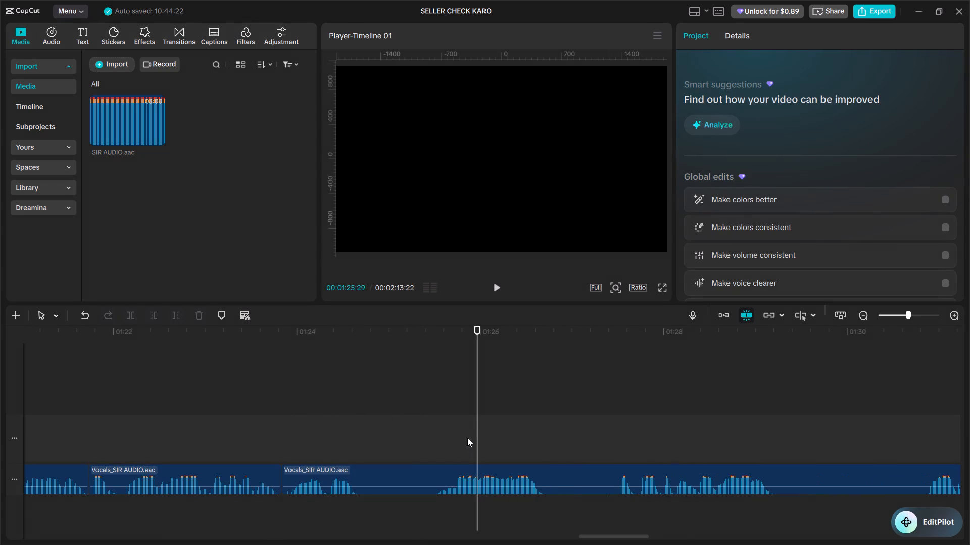
# Play back the latest join and split the vocals at 00:01:24:21, where the next silent part begins.
pyautogui.click(291, 429)
pyautogui.press('space')
pyautogui.press('space')
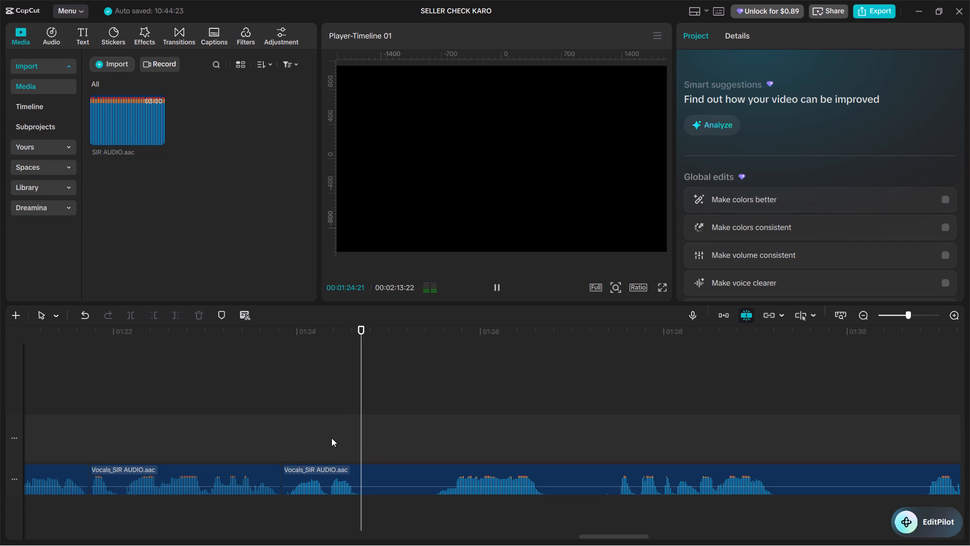
pyautogui.click(366, 468)
pyautogui.hotkey('ctrl', 'b')
# Play through to 00:01:25:14, split the vocals there, delete the silent piece before it and close the gap.
pyautogui.press('space')
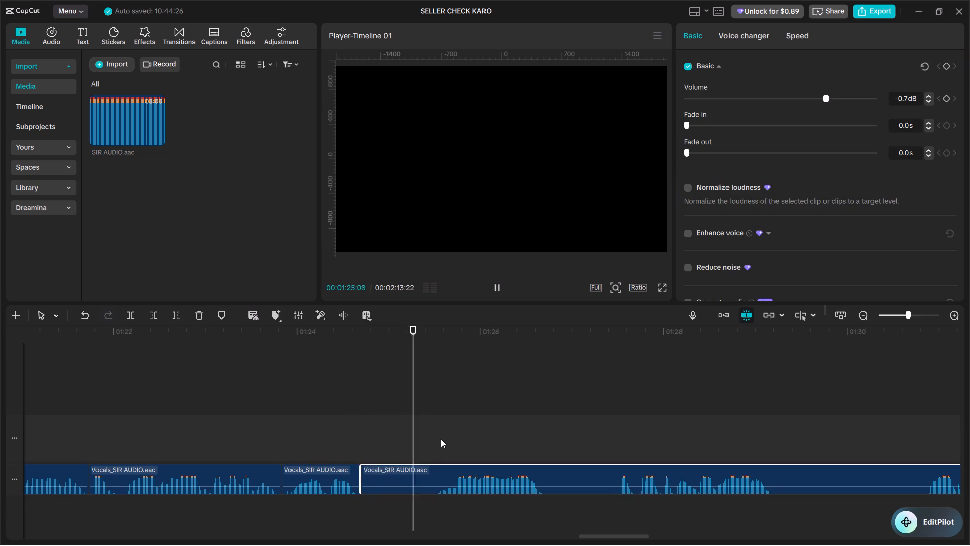
pyautogui.press('space')
pyautogui.hotkey('ctrl', 'b')
pyautogui.click(414, 474)
pyautogui.press('BackSpace')
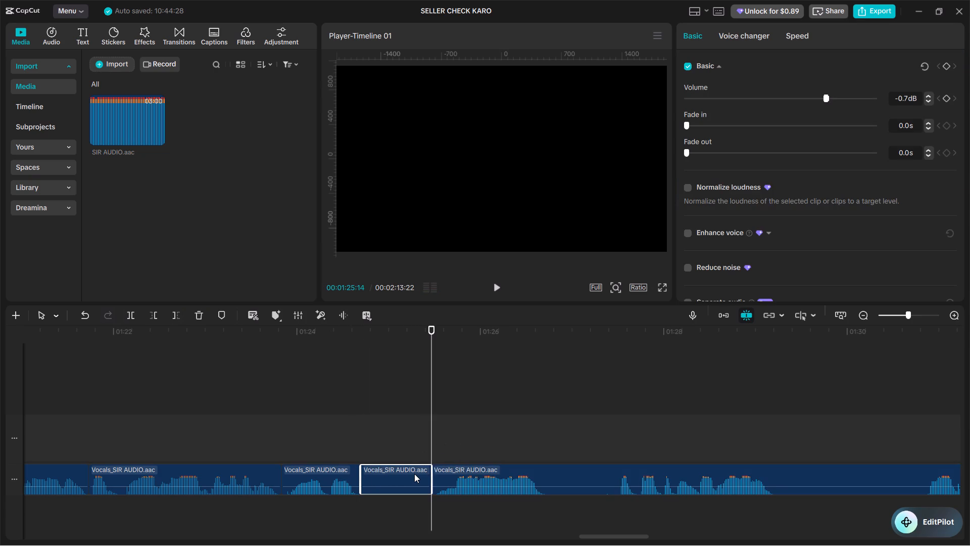
pyautogui.rightClick(414, 474)
pyautogui.click(444, 436)
# Play back the latest join and split the vocals at 00:01:25:29, where the next silent part begins.
pyautogui.press('space')
pyautogui.click(373, 429)
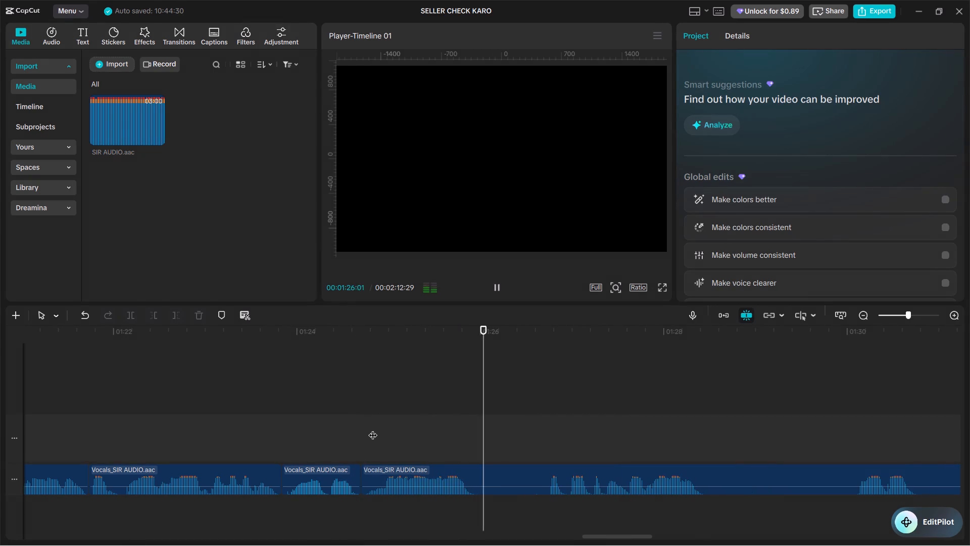
pyautogui.press('space')
pyautogui.press('space')
pyautogui.click(461, 476)
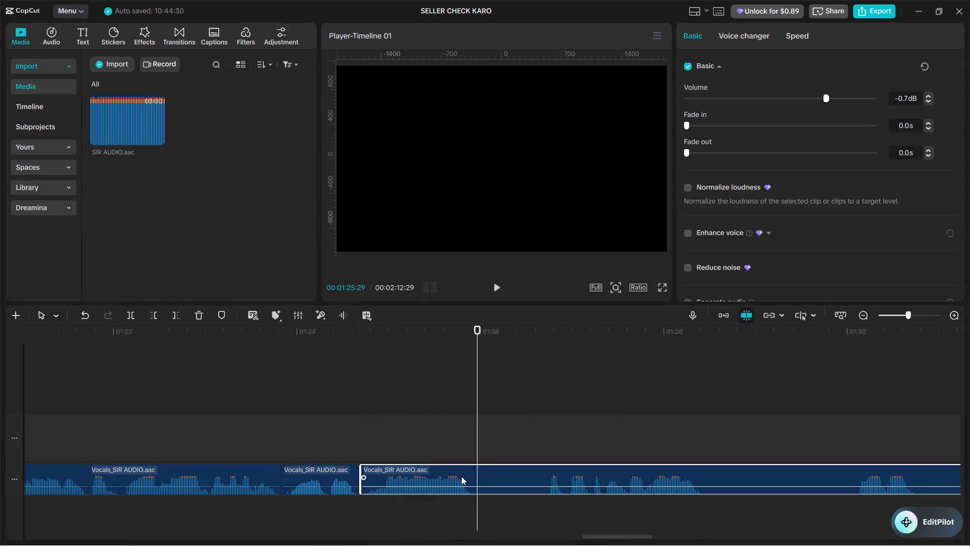
pyautogui.hotkey('ctrl', 'b')
# Play to the end of the silence, split the vocals at 00:01:26:22, delete the silent piece before it and close the gap.
pyautogui.press('space')
pyautogui.press('space')
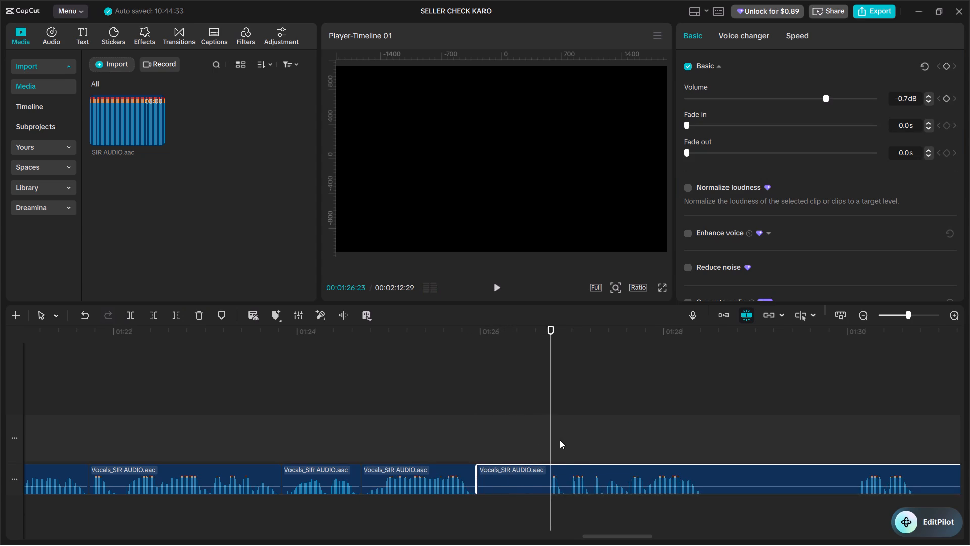
pyautogui.press('space')
pyautogui.doubleClick(549, 424)
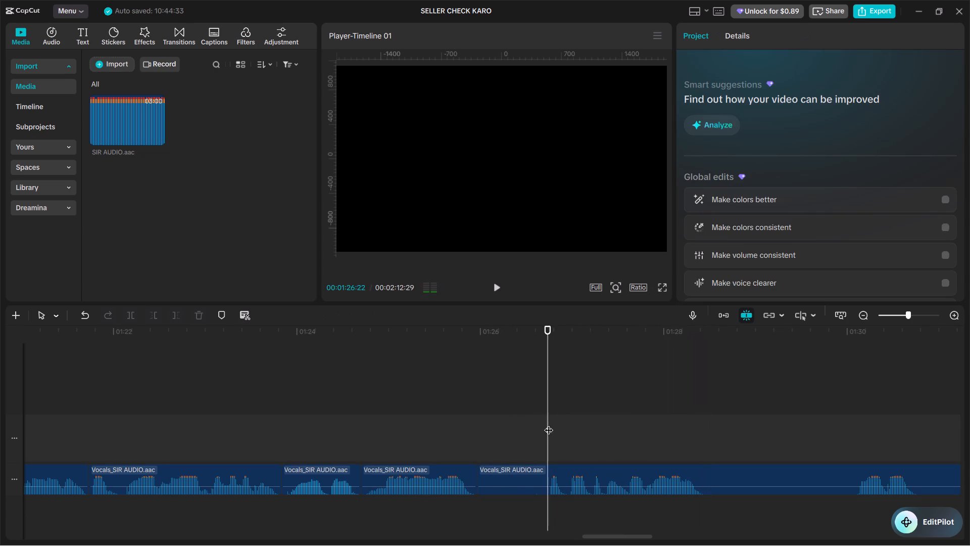
pyautogui.click(545, 473)
pyautogui.hotkey('ctrl', 'b')
pyautogui.click(518, 483)
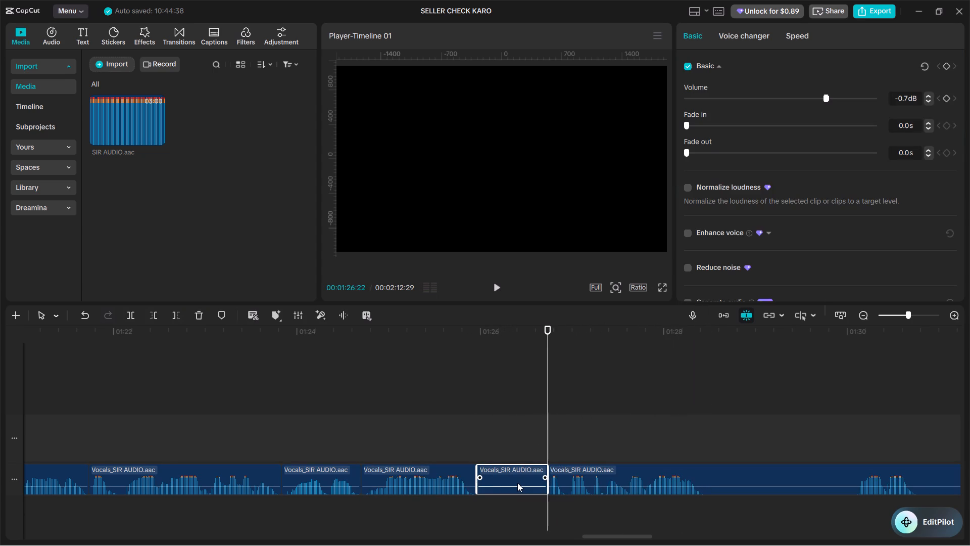
pyautogui.press('BackSpace')
pyautogui.moveTo(514, 484); pyautogui.dragTo(526, 479, button='right')
pyautogui.click(553, 447)
# Play back the latest join and split the vocals at 00:01:27:20, where the next long silent part begins.
pyautogui.click(483, 431)
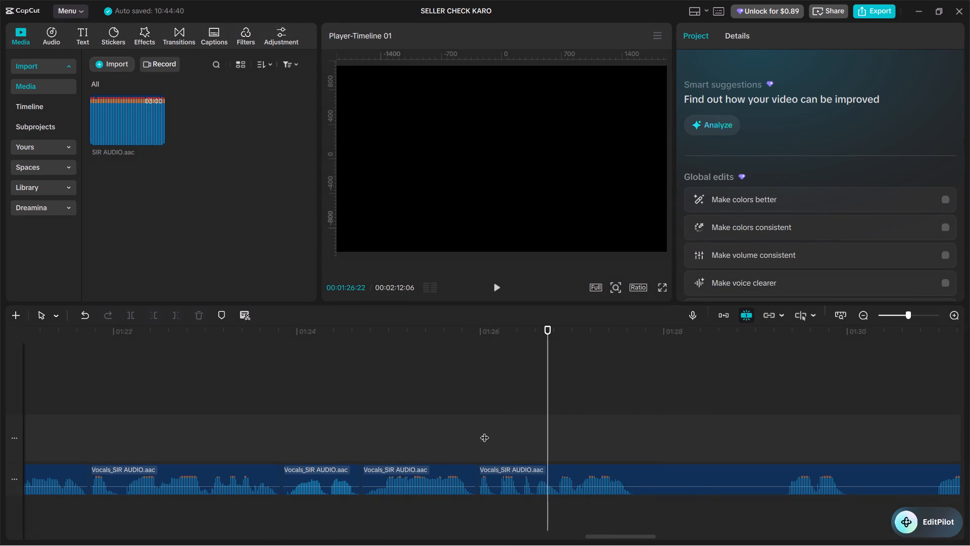
pyautogui.press('space')
pyautogui.keyDown('alt'); pyautogui.scroll(-3, 485, 431); pyautogui.keyUp('alt')
pyautogui.press('space')
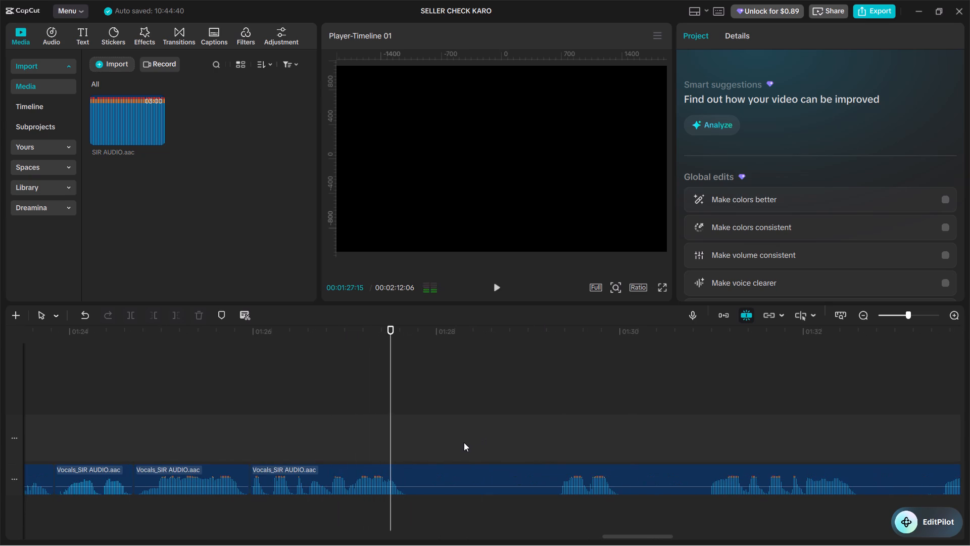
pyautogui.press('space')
pyautogui.press('space')
pyautogui.moveTo(411, 437); pyautogui.dragTo(405, 437)
pyautogui.click(409, 486)
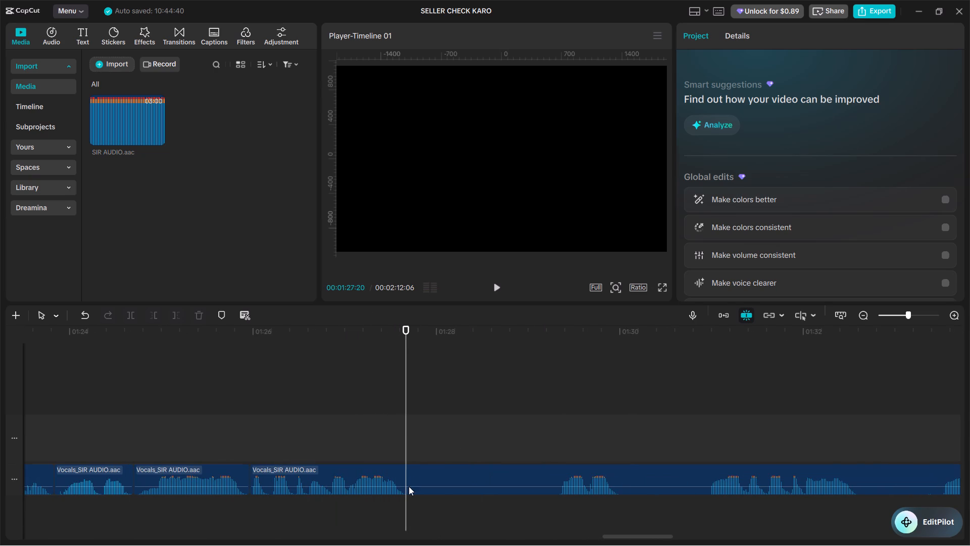
pyautogui.hotkey('ctrl', 'b')
# Play through the long silence, split the vocals at 00:01:29:08, delete the silent piece before it and close the gap.
pyautogui.press('space')
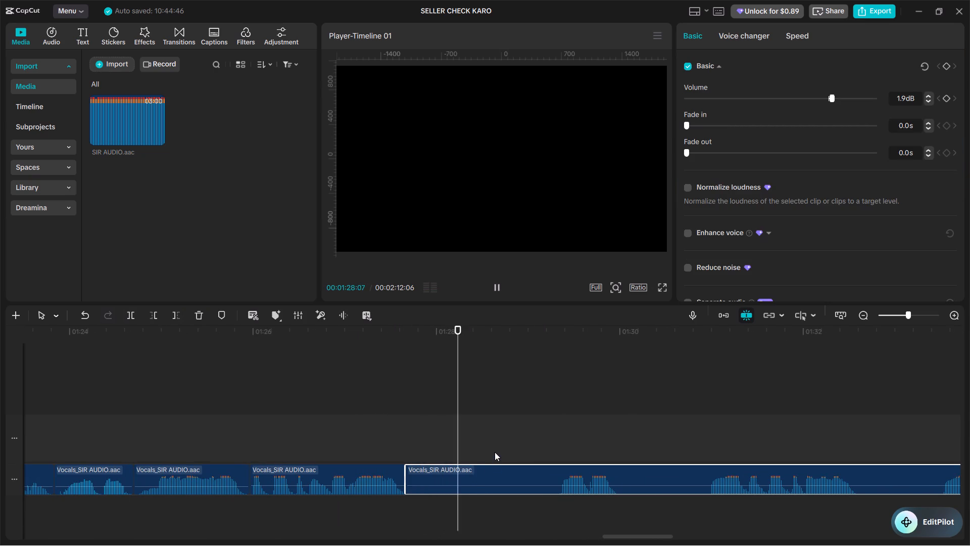
pyautogui.press('space')
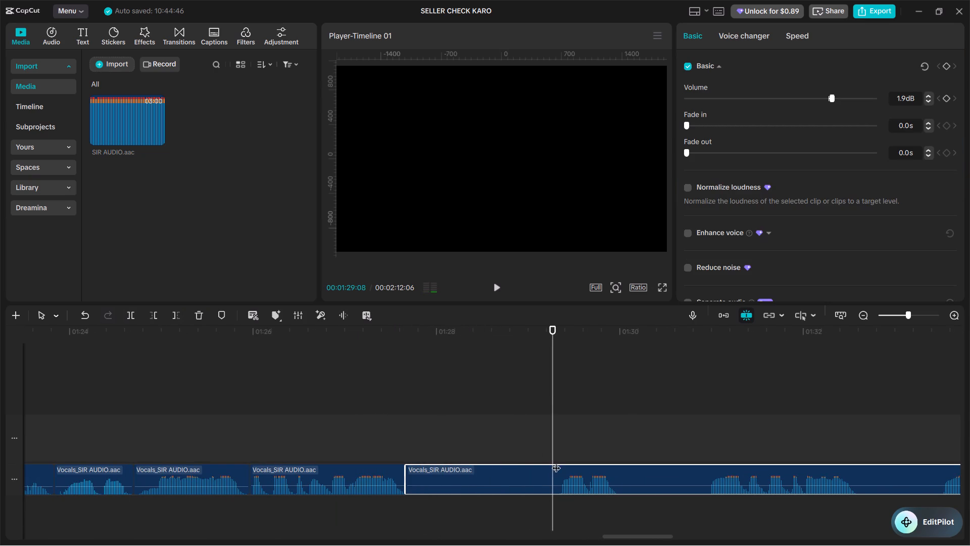
pyautogui.hotkey('ctrl', 'b')
pyautogui.click(522, 478)
pyautogui.press('BackSpace')
pyautogui.rightClick(487, 479)
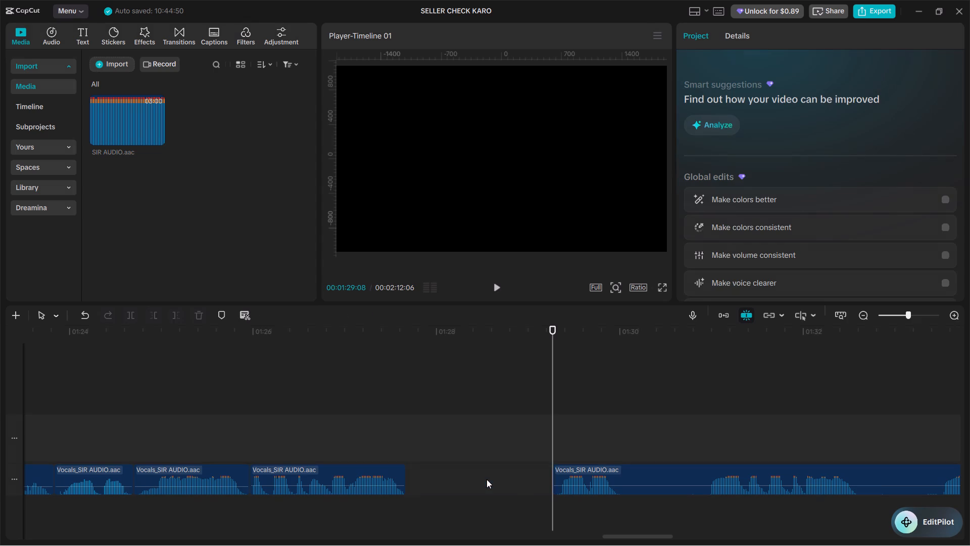
pyautogui.click(515, 438)
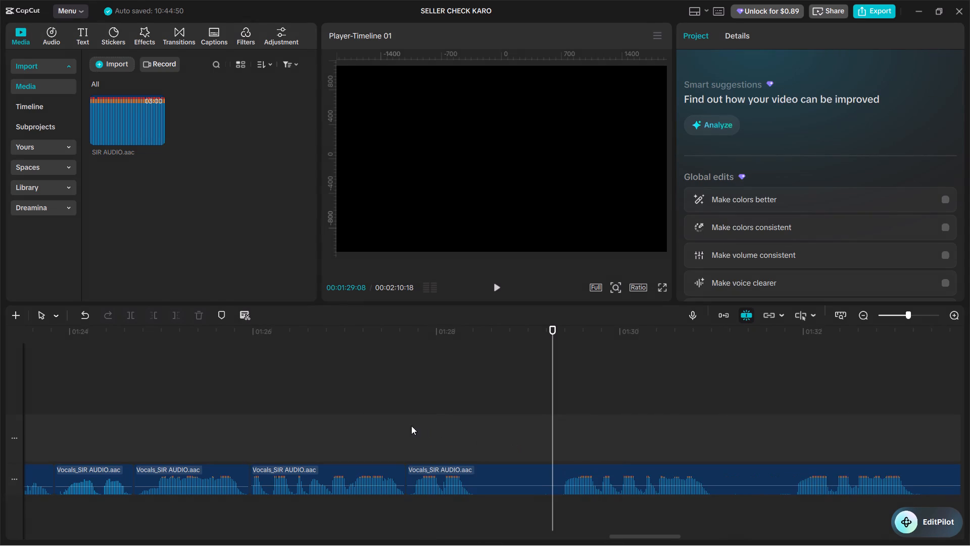
# Play back the latest join and split the vocals at 00:01:28:12, where the next silent part begins.
pyautogui.click(402, 425)
pyautogui.press('space')
pyautogui.press('space')
pyautogui.click(484, 467)
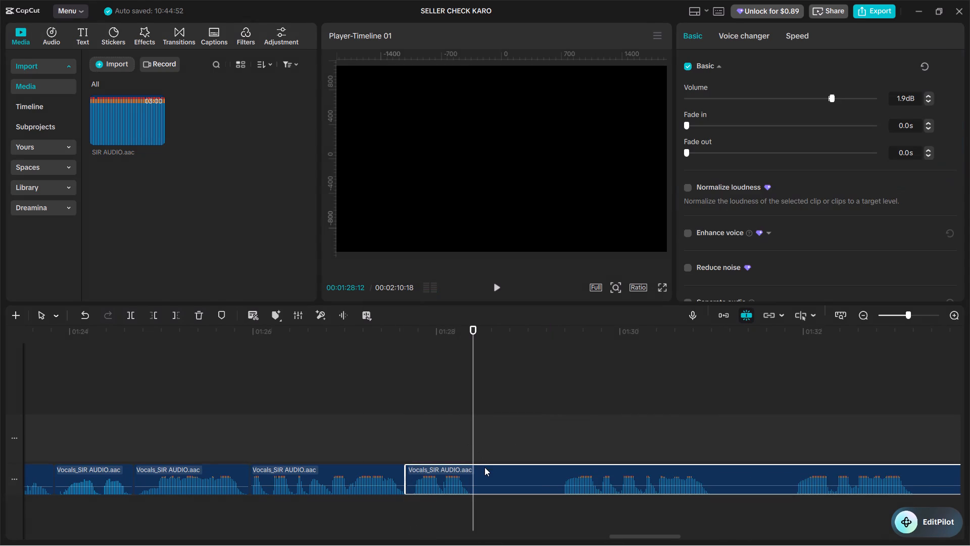
pyautogui.hotkey('ctrl', 'b')
# Play to the end of the silence, split the vocals at 00:01:29:11, delete the silent piece before it and close the gap.
pyautogui.press('space')
pyautogui.press('space')
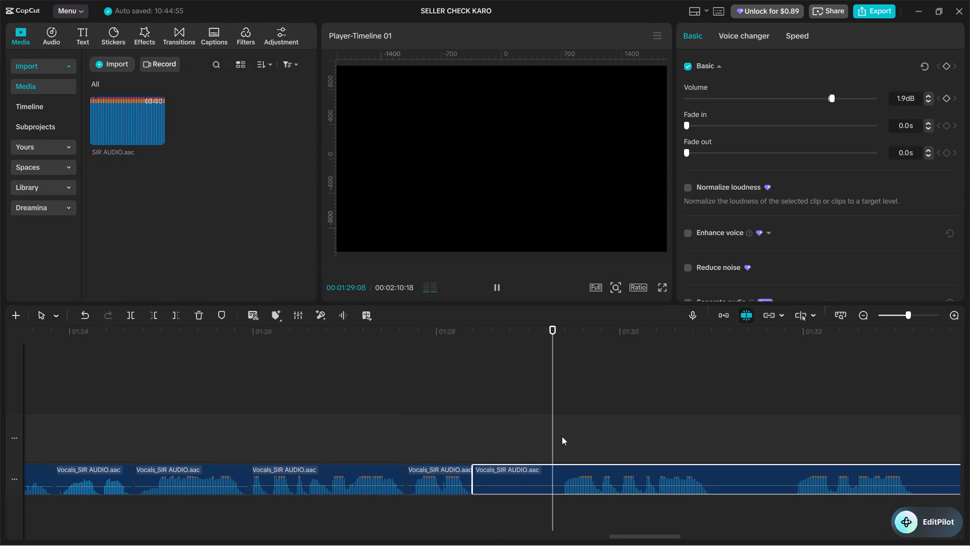
pyautogui.moveTo(553, 436); pyautogui.dragTo(561, 443)
pyautogui.click(541, 474)
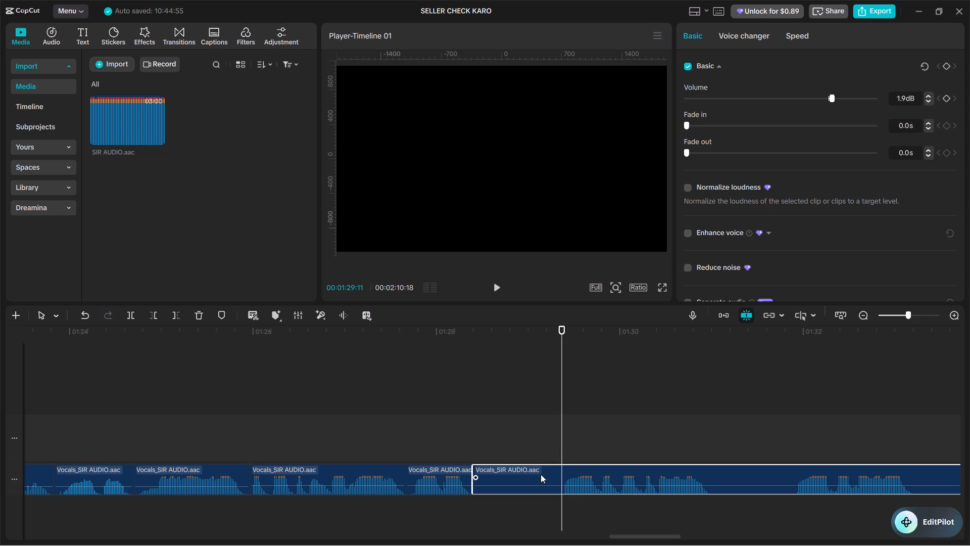
pyautogui.hotkey('ctrl', 'b')
pyautogui.click(528, 480)
pyautogui.press('BackSpace')
pyautogui.rightClick(528, 480)
pyautogui.click(563, 444)
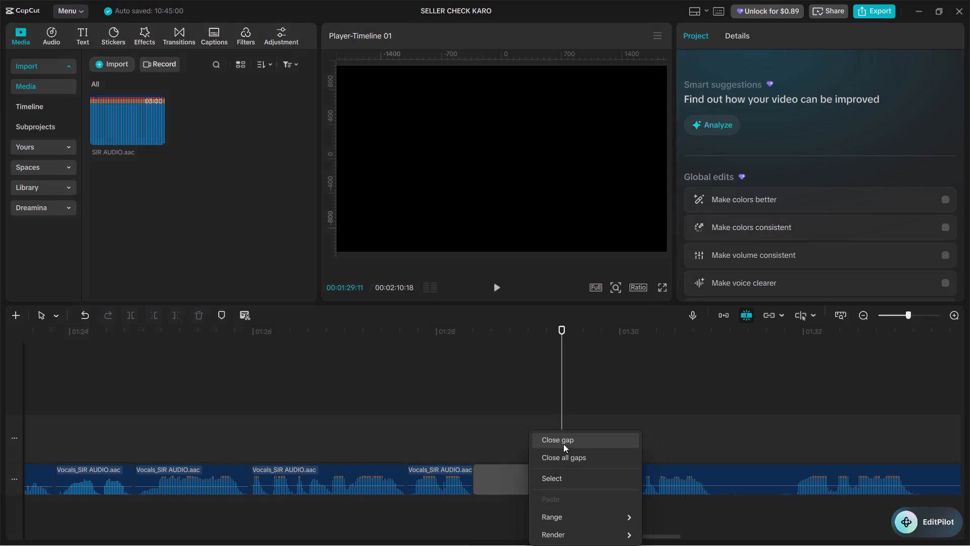
# Play back the latest join and split the vocals at 00:01:30:01, where the next silent part begins.
pyautogui.click(475, 426)
pyautogui.press('space')
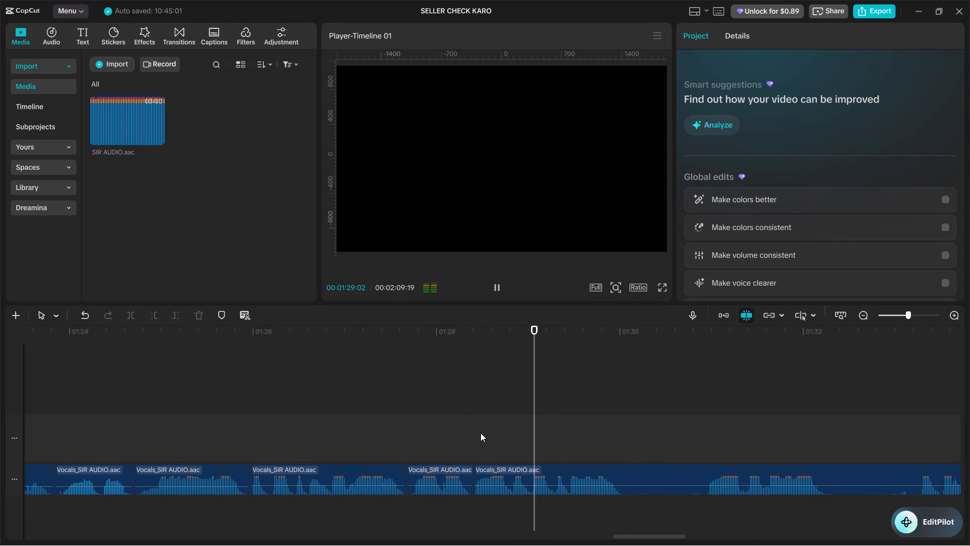
pyautogui.keyDown('alt'); pyautogui.scroll(-3, 480, 433); pyautogui.keyUp('alt')
pyautogui.press('space')
pyautogui.doubleClick(400, 436)
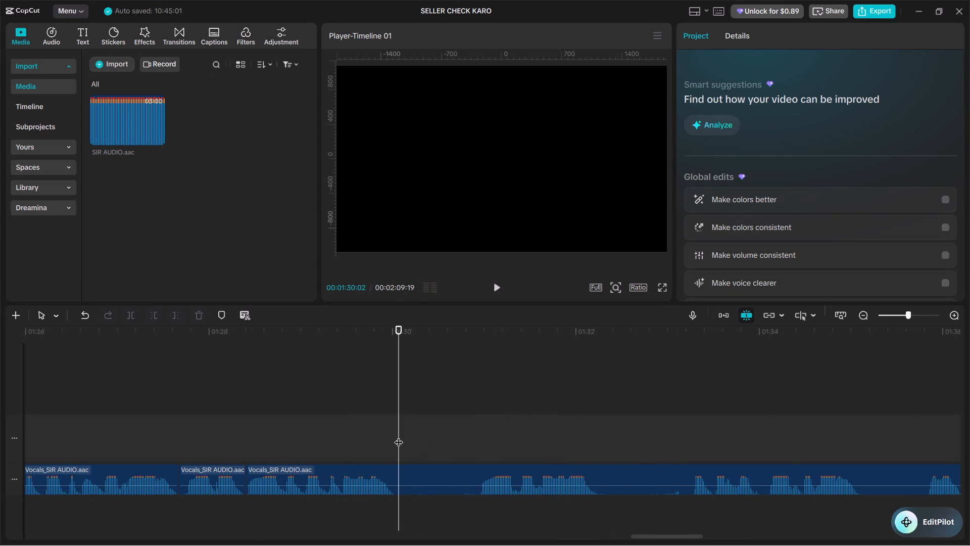
pyautogui.click(396, 436)
pyautogui.click(402, 473)
pyautogui.hotkey('ctrl', 'b')
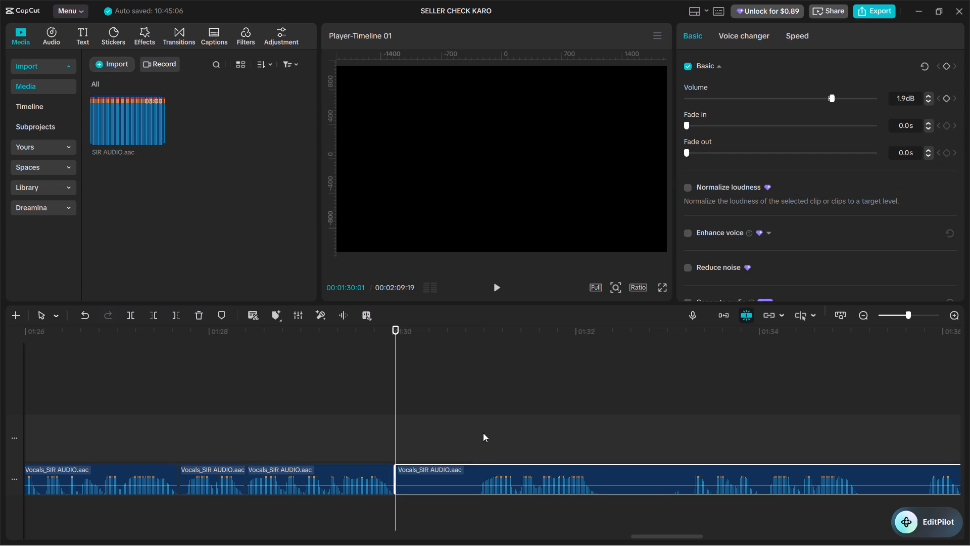
# Split the vocals at 00:01:30:27, just before speech resumes, delete the silent piece before it and close the gap.
pyautogui.click(481, 429)
pyautogui.tripleClick(477, 427)
pyautogui.click(475, 427)
pyautogui.click(467, 473)
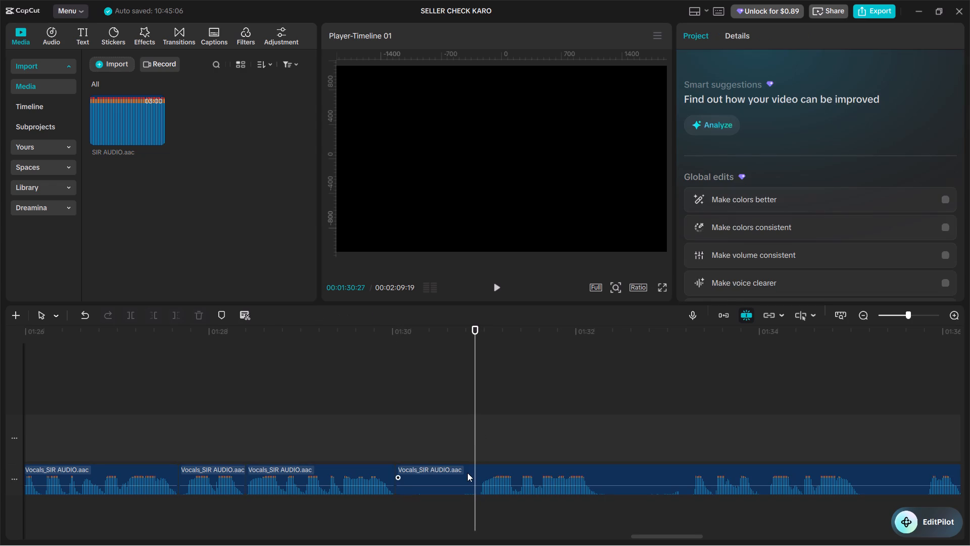
pyautogui.hotkey('ctrl', 'b')
pyautogui.keyDown('ctrl'); pyautogui.click(462, 474); pyautogui.keyUp('ctrl')
pyautogui.press('BackSpace')
pyautogui.rightClick(458, 473)
pyautogui.click(486, 438)
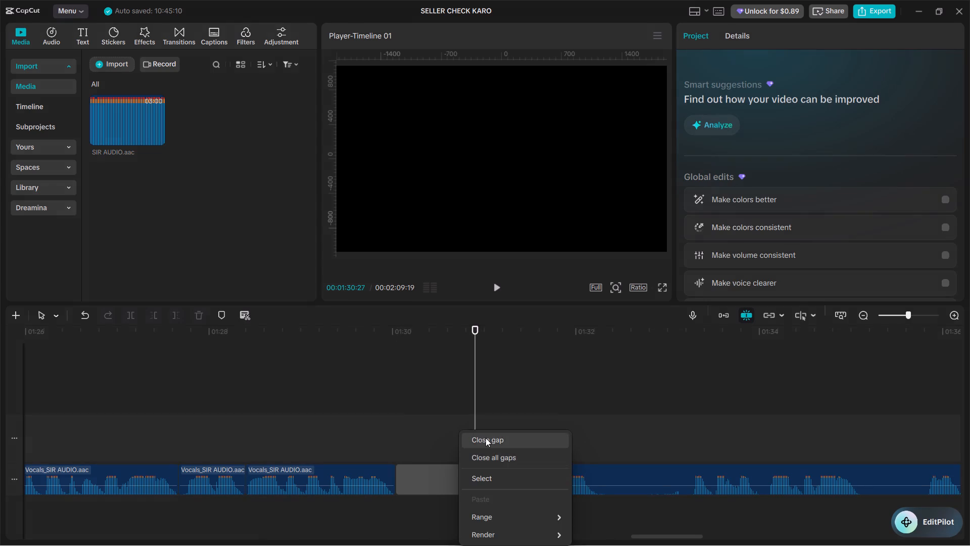
# Play back the latest join and split the vocals at 00:01:31:13, where the next silent part begins.
pyautogui.click(401, 426)
pyautogui.press('space')
pyautogui.keyDown('alt'); pyautogui.scroll(-2, 408, 426); pyautogui.keyUp('alt')
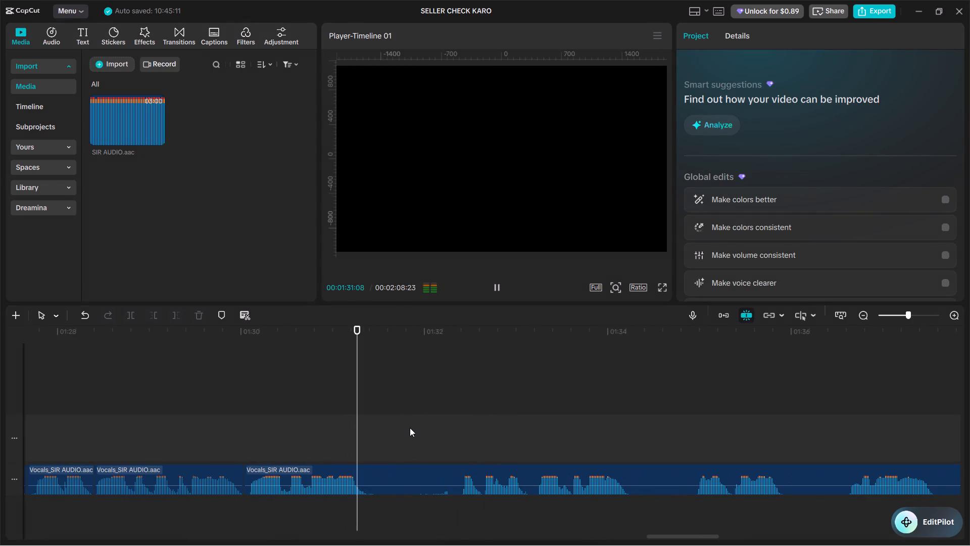
pyautogui.press('space')
pyautogui.doubleClick(377, 437)
pyautogui.click(379, 478)
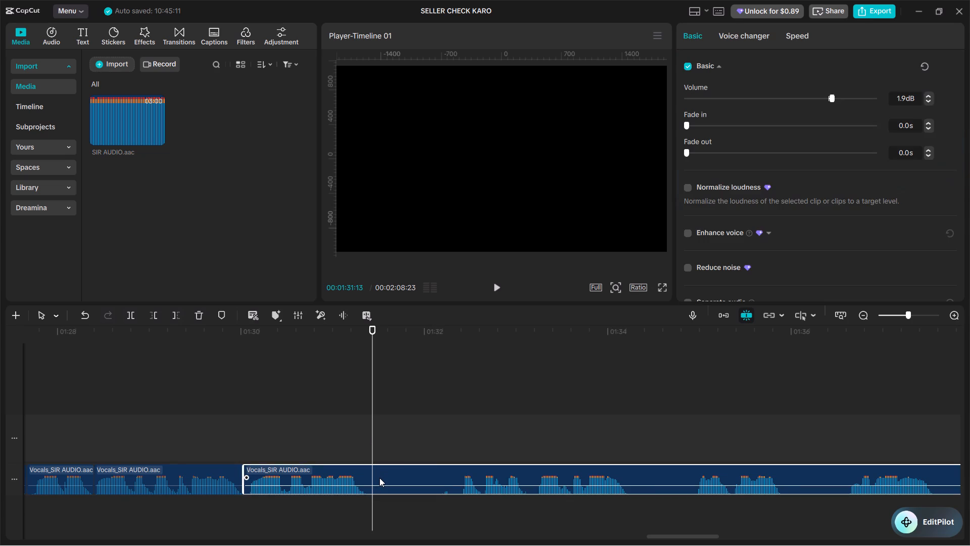
pyautogui.hotkey('ctrl', 'b')
# Split the vocals at 00:01:32:10, just before speech resumes, delete the silent piece before it and close the gap.
pyautogui.click(443, 433)
pyautogui.moveTo(443, 433); pyautogui.dragTo(454, 444)
pyautogui.click(438, 481)
pyautogui.hotkey('ctrl', 'b')
pyautogui.click(423, 479)
pyautogui.press('BackSpace')
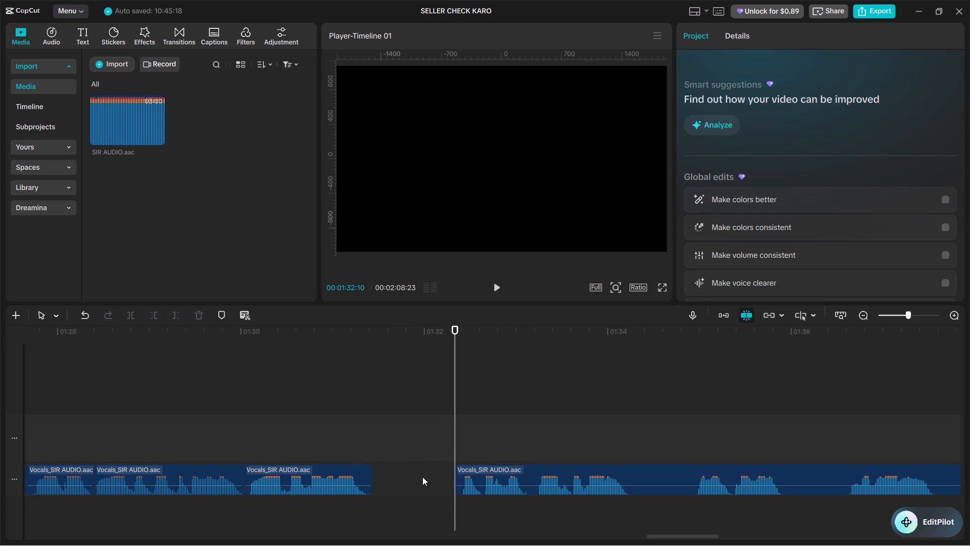
pyautogui.rightClick(422, 477)
pyautogui.click(457, 438)
# Play back the latest join and split the vocals at 00:01:33:11, where the next silent part begins.
pyautogui.click(360, 423)
pyautogui.press('space')
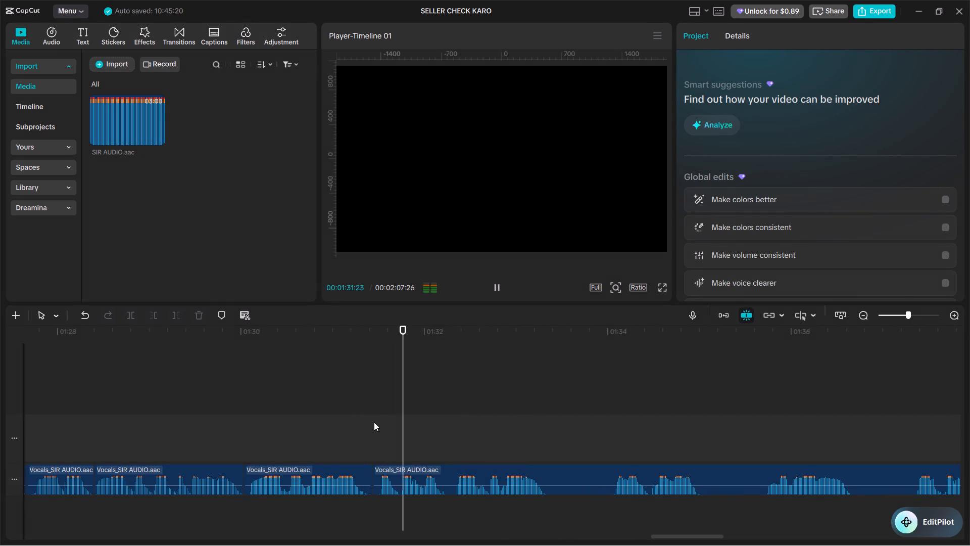
pyautogui.keyDown('alt'); pyautogui.scroll(-2, 390, 434); pyautogui.keyUp('alt')
pyautogui.press('space')
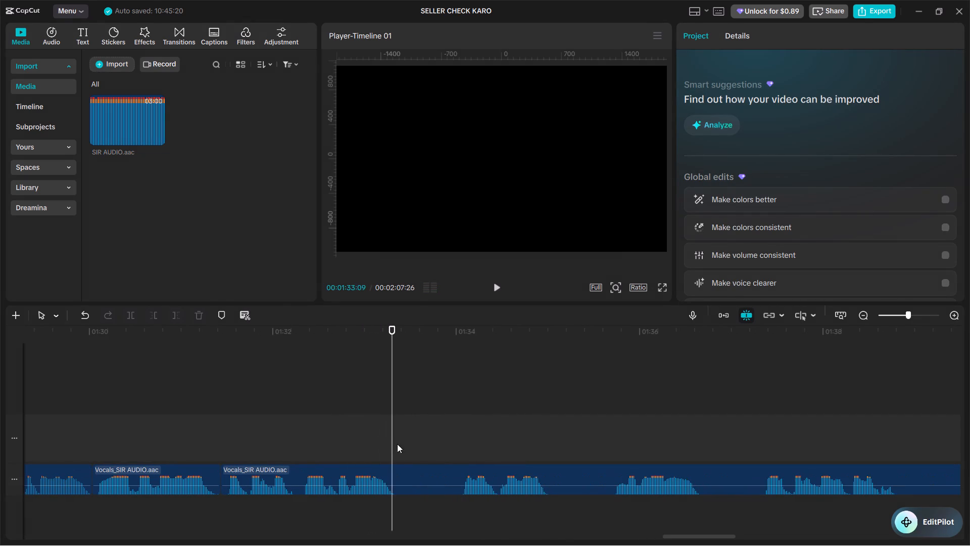
pyautogui.click(394, 439)
pyautogui.click(399, 467)
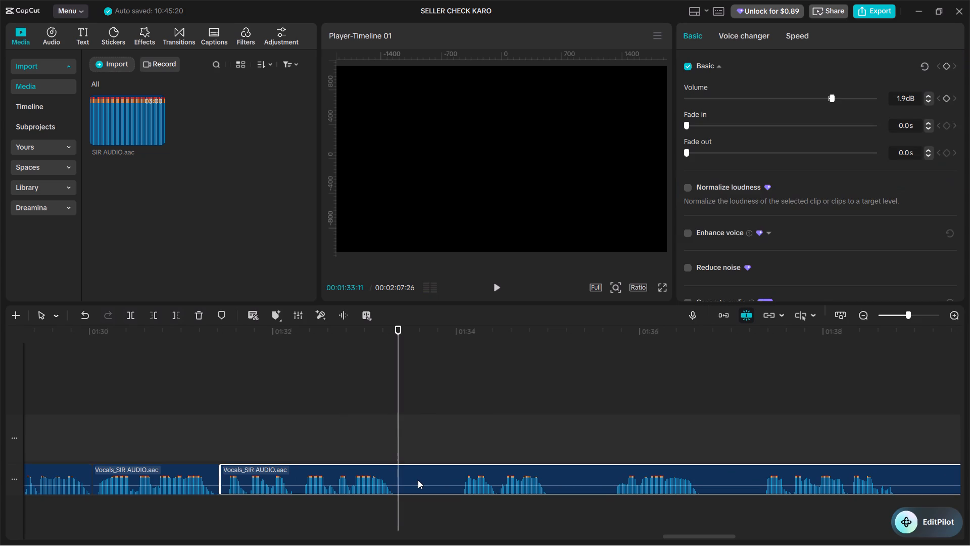
pyautogui.hotkey('ctrl', 'b')
# Split the vocals at 00:01:34:00, just before speech resumes, delete the silent piece before it and close the gap.
pyautogui.doubleClick(451, 432)
pyautogui.moveTo(451, 432); pyautogui.dragTo(456, 437)
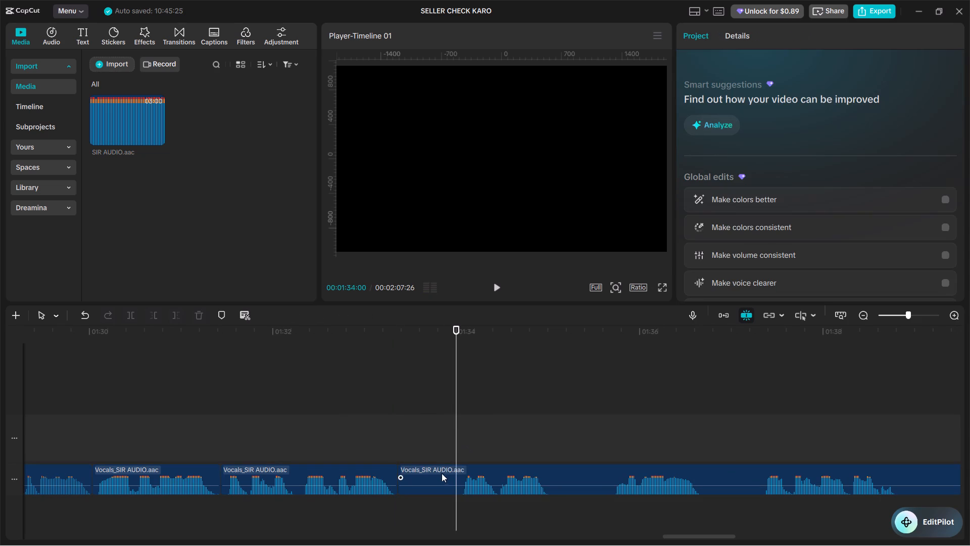
pyautogui.click(441, 474)
pyautogui.hotkey('ctrl', 'b')
pyautogui.keyDown('ctrl'); pyautogui.click(432, 473); pyautogui.keyUp('ctrl')
pyautogui.press('BackSpace')
pyautogui.rightClick(429, 470)
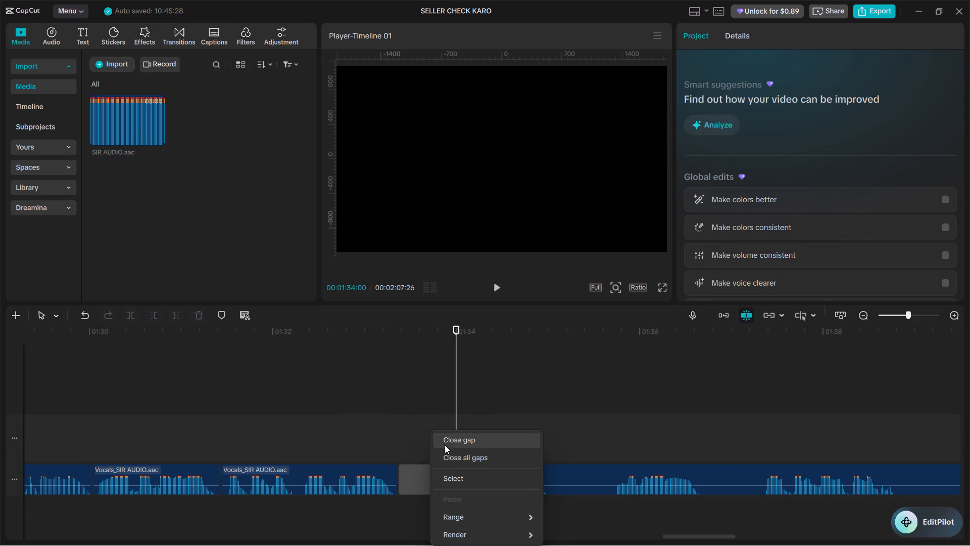
pyautogui.click(447, 441)
# Play back the latest join and split the vocals at 00:01:34:12, where the next silent part begins.
pyautogui.click(394, 422)
pyautogui.press('space')
pyautogui.keyDown('alt'); pyautogui.scroll(-2, 414, 430); pyautogui.keyUp('alt')
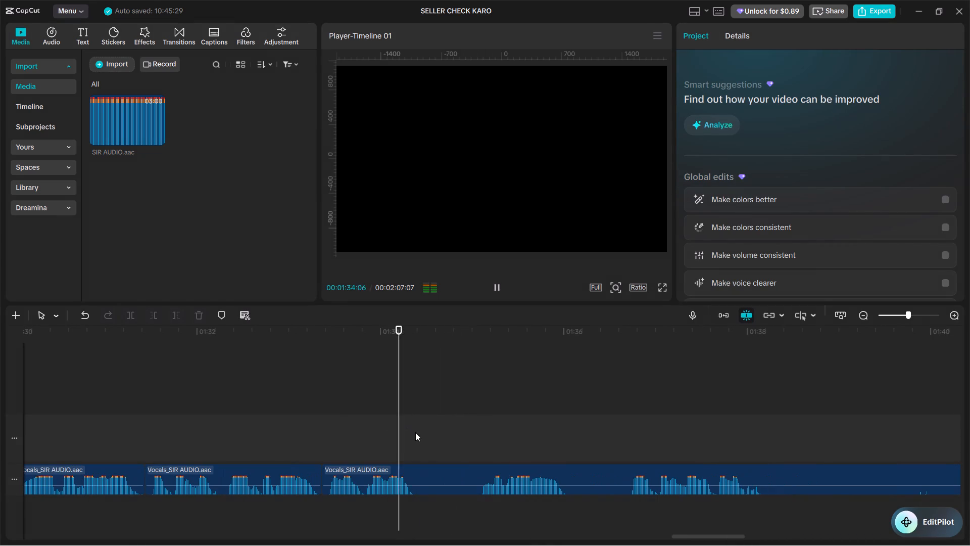
pyautogui.press('space')
pyautogui.click(416, 431)
pyautogui.click(432, 480)
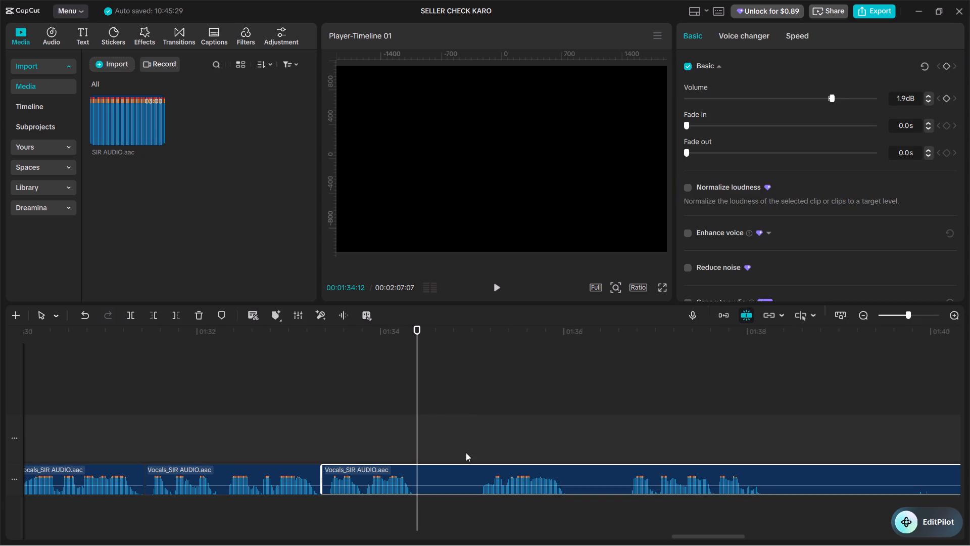
pyautogui.hotkey('ctrl', 'b')
# Split the vocals at 00:01:34:29, just before speech resumes, delete the silent piece before it and close the gap.
pyautogui.doubleClick(467, 437)
pyautogui.click(470, 443)
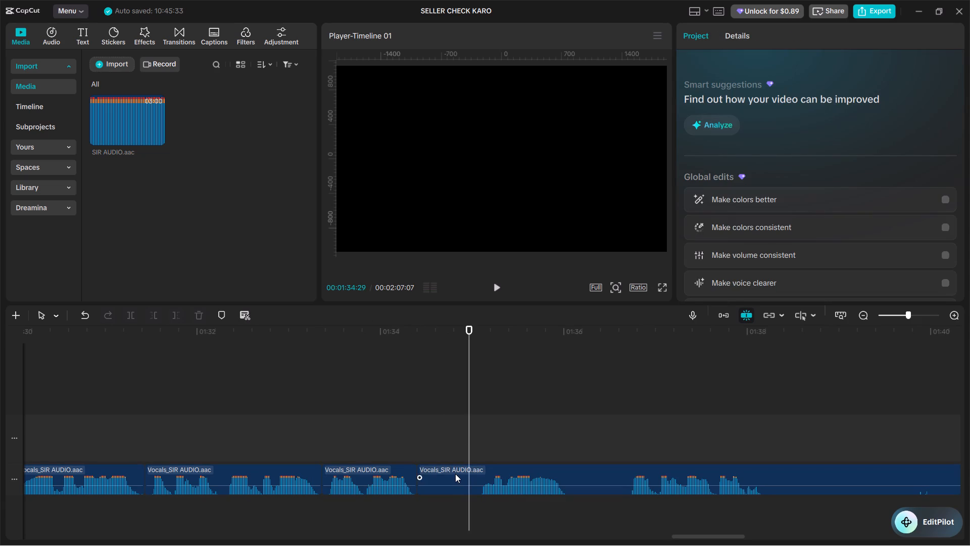
pyautogui.click(455, 474)
pyautogui.hotkey('ctrl', 'b')
pyautogui.keyDown('ctrl'); pyautogui.click(450, 475); pyautogui.keyUp('ctrl')
pyautogui.press('BackSpace')
pyautogui.rightClick(446, 477)
pyautogui.click(476, 439)
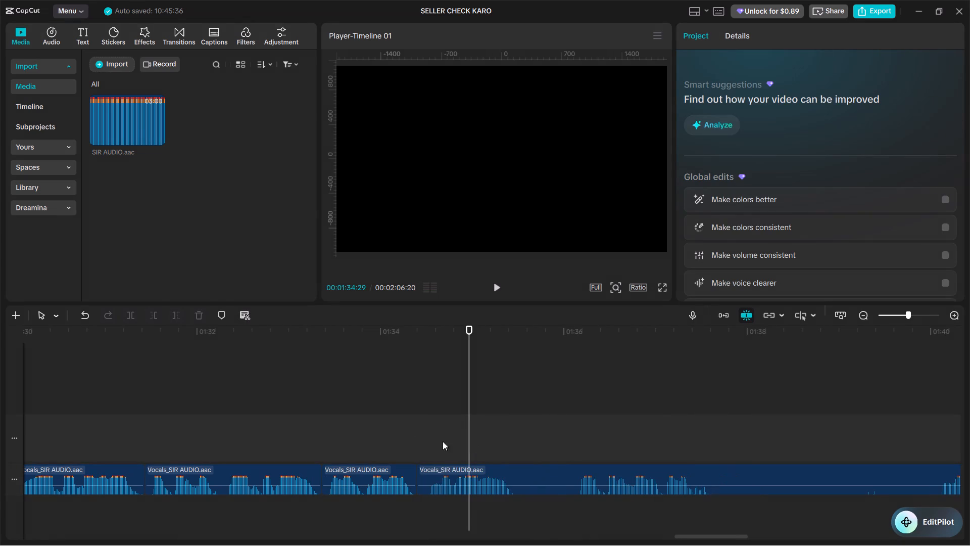
# Play back the latest join and split the vocals at 00:01:35:15, where the next silent part begins.
pyautogui.click(417, 433)
pyautogui.press('space')
pyautogui.press('space')
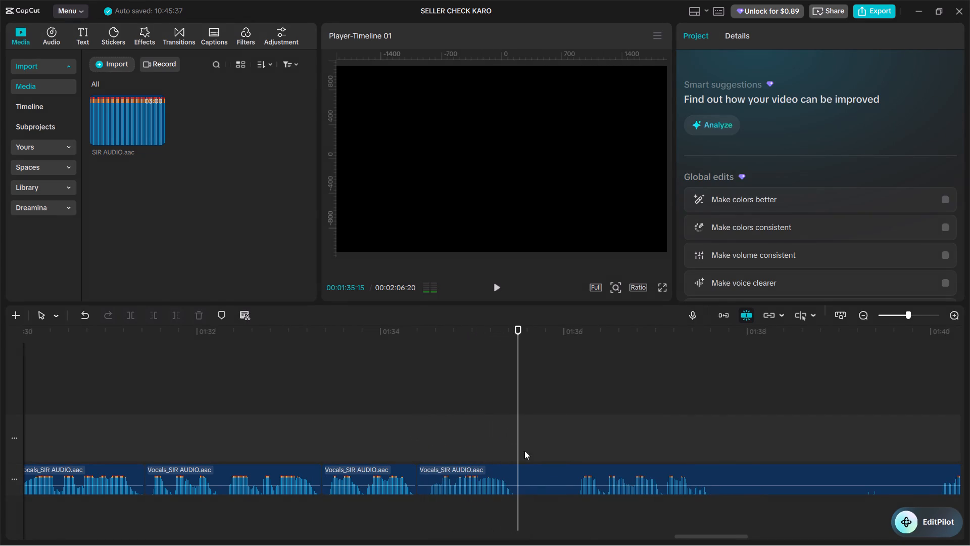
pyautogui.click(531, 470)
pyautogui.hotkey('ctrl', 'b')
# Split the vocals at 00:01:36:02, just before speech resumes, delete the silent piece before it and close the gap.
pyautogui.click(571, 417)
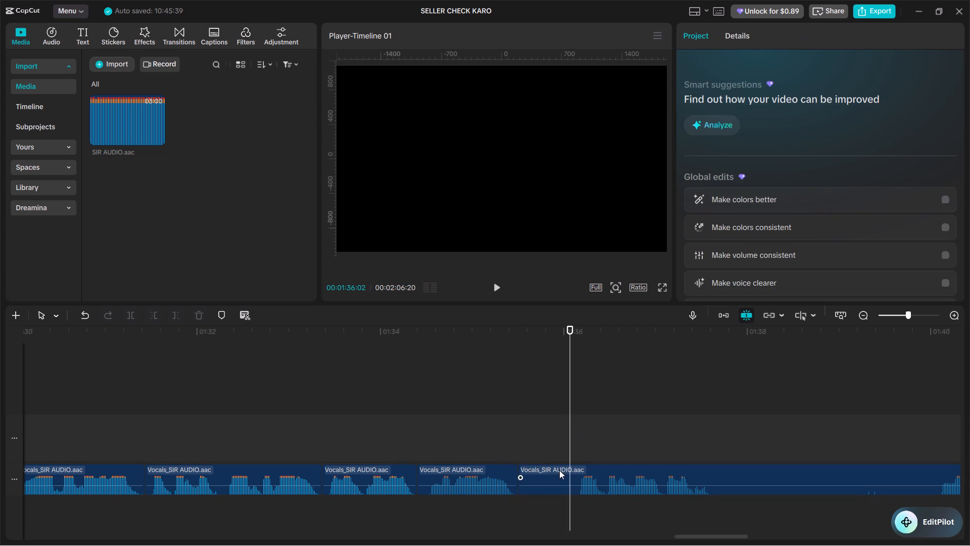
pyautogui.click(559, 470)
pyautogui.hotkey('ctrl', 'b')
pyautogui.click(548, 475)
pyautogui.press('BackSpace')
pyautogui.rightClick(548, 474)
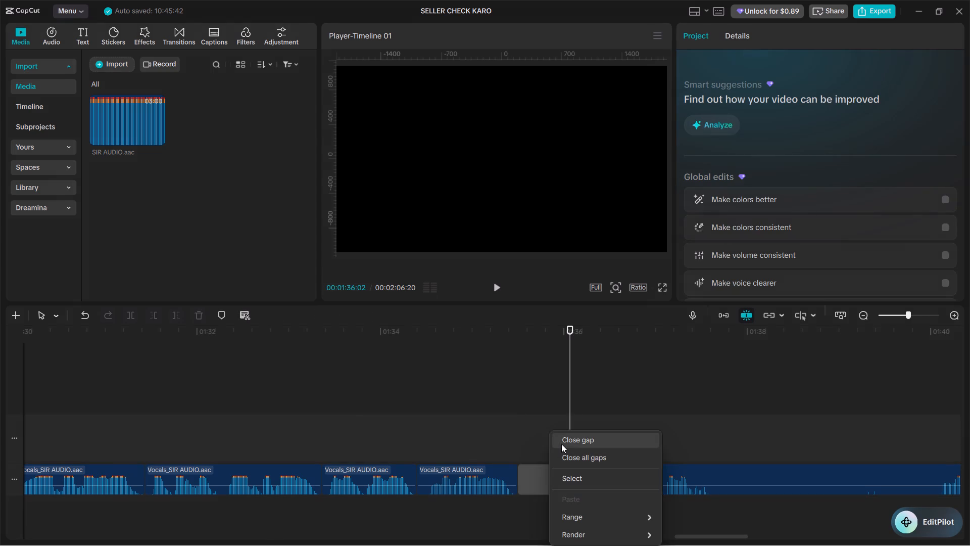
pyautogui.click(561, 444)
# Play back the latest join and split the vocals just after 00:01:37:00, where the next long silent part begins.
pyautogui.press('space')
pyautogui.click(528, 434)
pyautogui.press('space')
pyautogui.keyDown('alt'); pyautogui.scroll(-2, 532, 434); pyautogui.keyUp('alt')
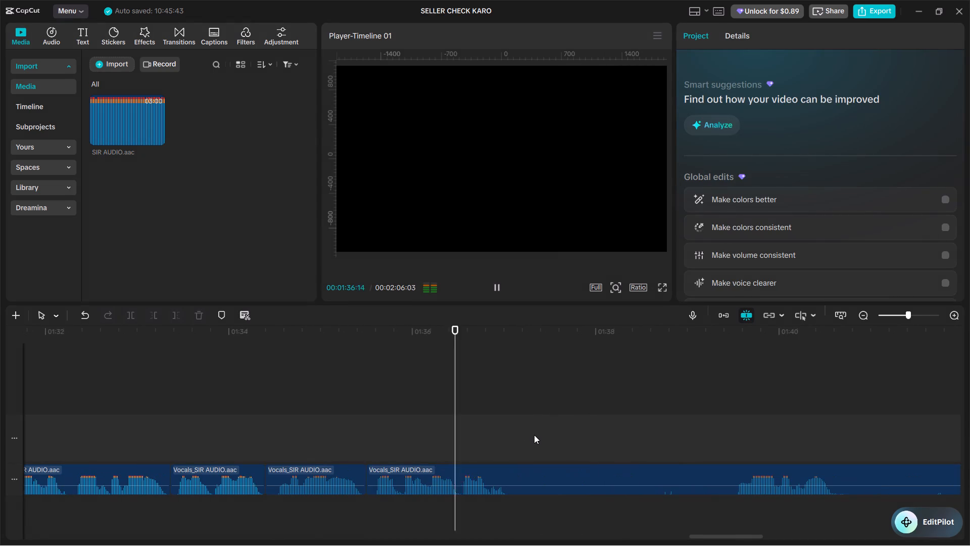
pyautogui.press('space')
pyautogui.click(508, 436)
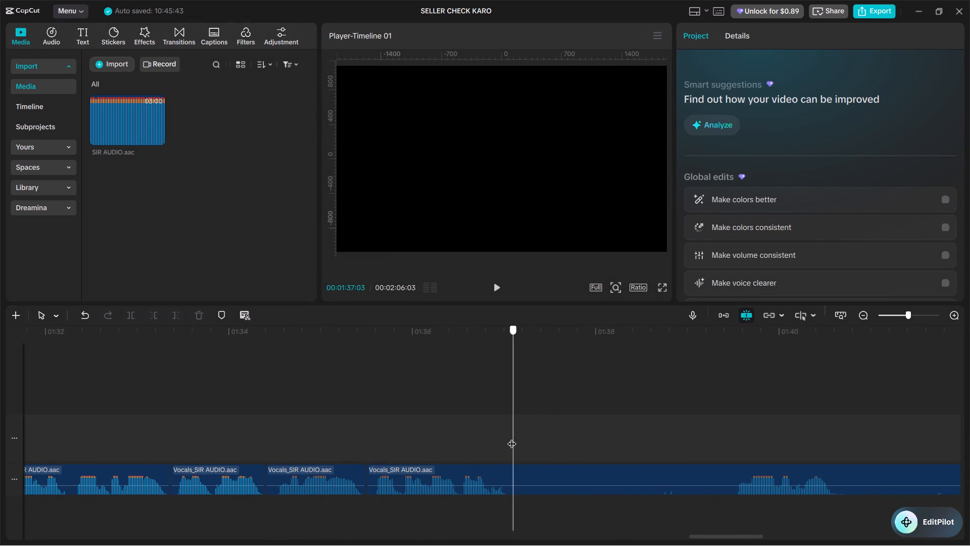
pyautogui.click(514, 462)
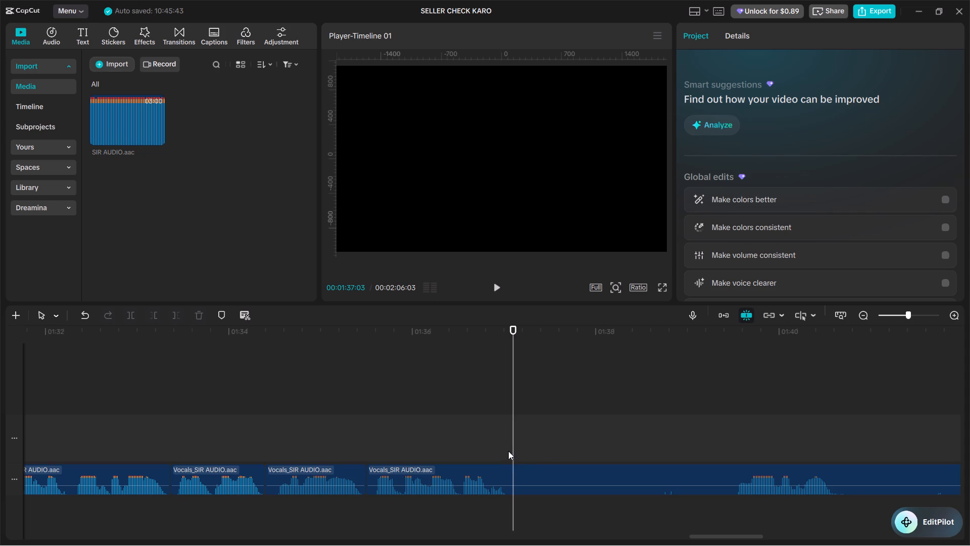
pyautogui.click(508, 451)
pyautogui.click(519, 481)
pyautogui.hotkey('ctrl', 'b')
# Split the vocals at 00:01:39:15, just before speech resumes, delete the silent piece before it and close the gap.
pyautogui.press('space')
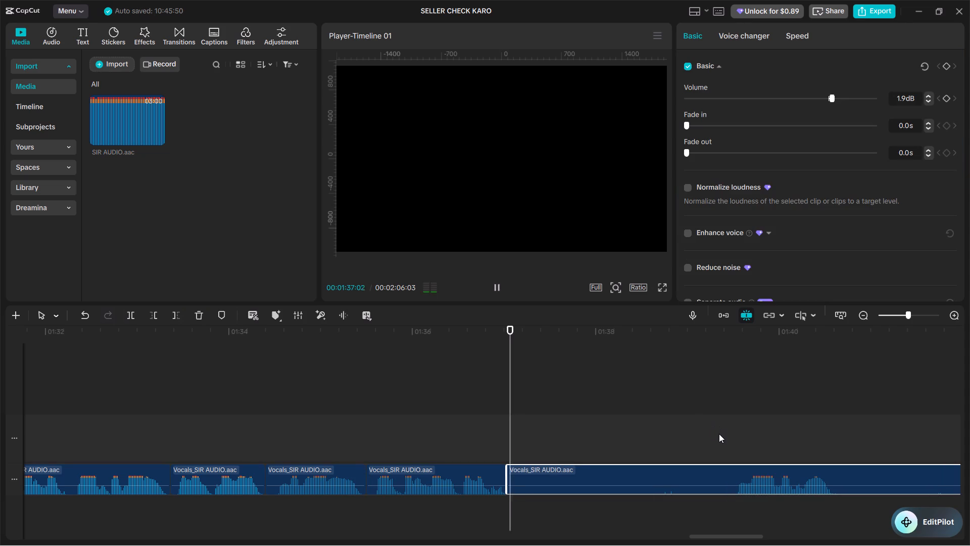
pyautogui.keyDown('alt'); pyautogui.scroll(-3, 712, 438); pyautogui.keyUp('alt')
pyautogui.keyDown('alt'); pyautogui.scroll(-1, 671, 454); pyautogui.keyUp('alt')
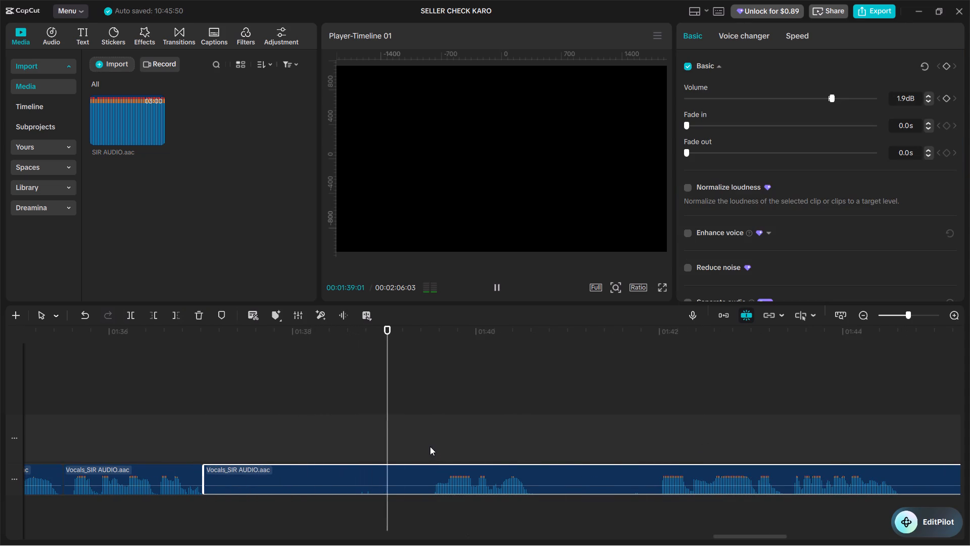
pyautogui.doubleClick(431, 427)
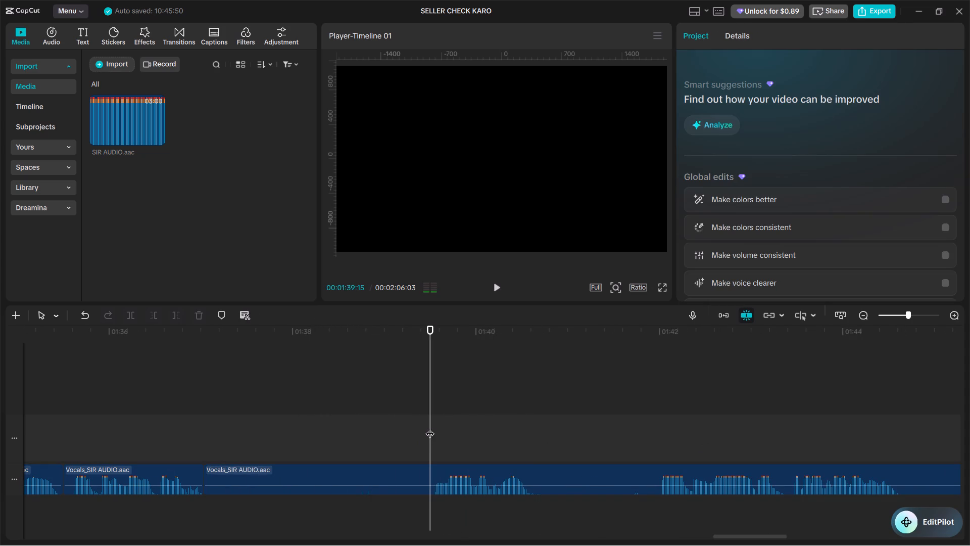
pyautogui.click(436, 480)
pyautogui.hotkey('ctrl', 'v')
pyautogui.hotkey('ctrl', 'b')
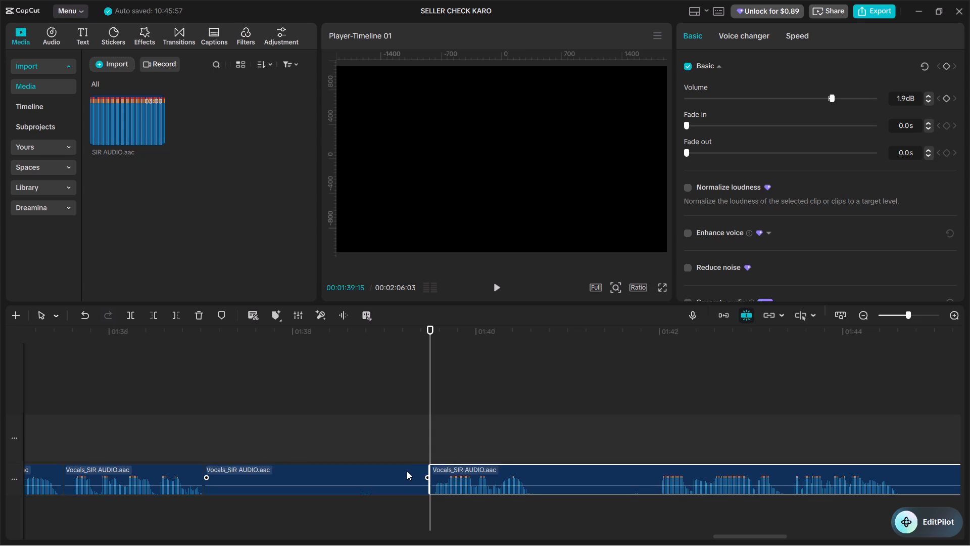
pyautogui.click(407, 471)
pyautogui.press('BackSpace')
pyautogui.rightClick(391, 470)
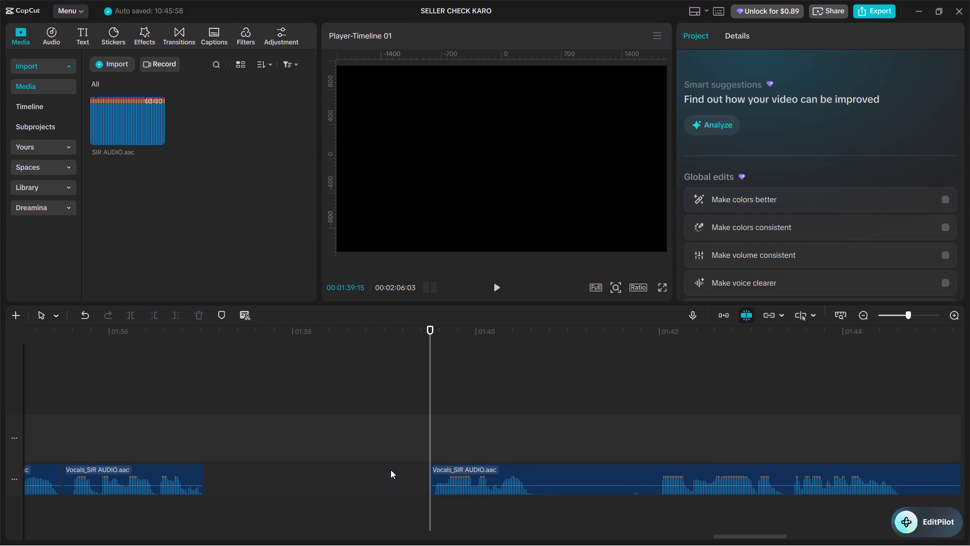
pyautogui.click(415, 436)
# Play back the latest join and split the vocals at 00:01:38:06, where the next silent part begins.
pyautogui.click(202, 431)
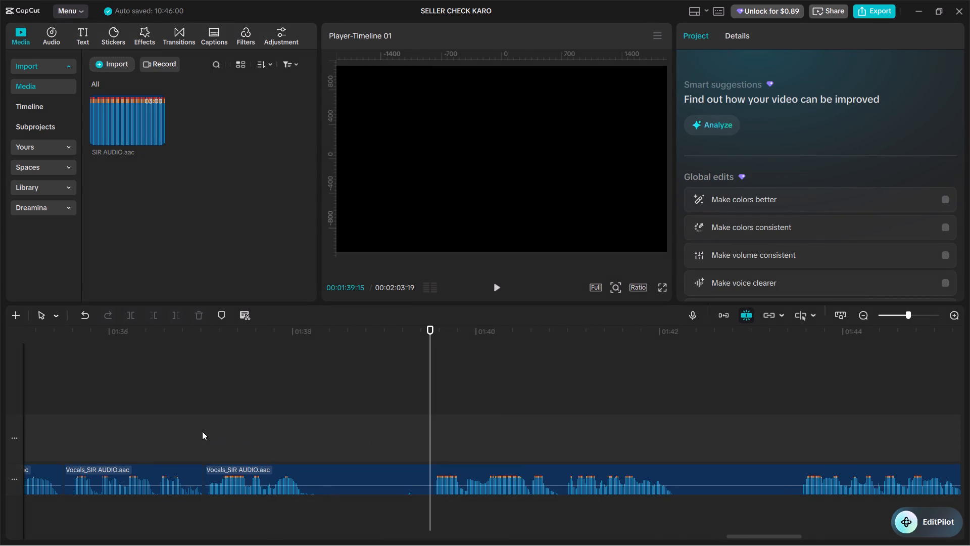
pyautogui.press('space')
pyautogui.press('space')
pyautogui.click(320, 476)
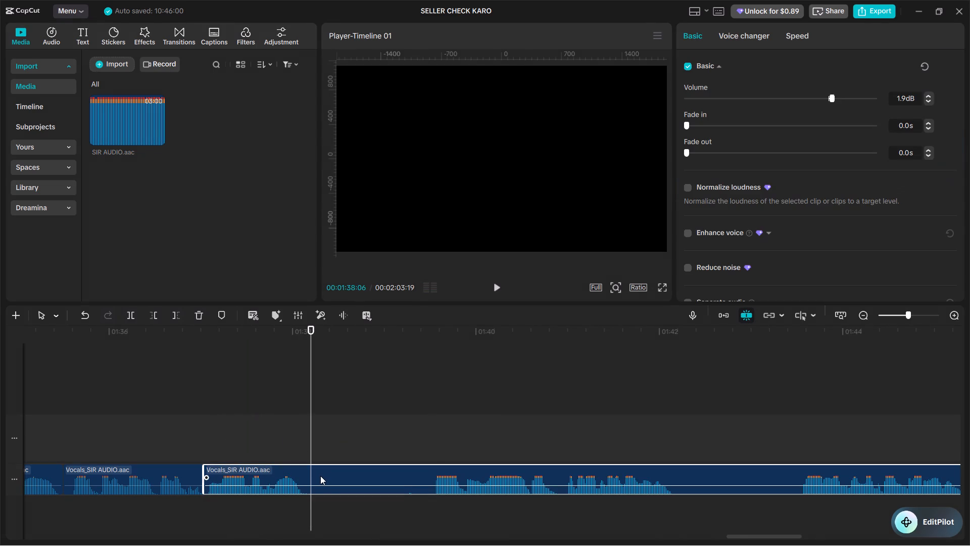
pyautogui.hotkey('ctrl', 'b')
# Split the vocals at 00:01:39:15, just before the next phrase, delete the silent piece before it and close the gap.
pyautogui.press('space')
pyautogui.press('space')
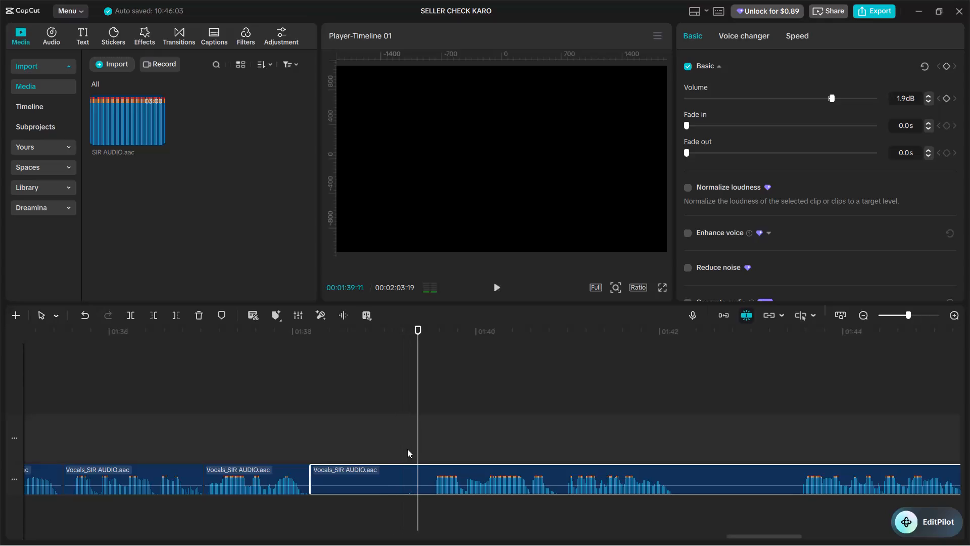
pyautogui.moveTo(420, 440); pyautogui.dragTo(430, 447)
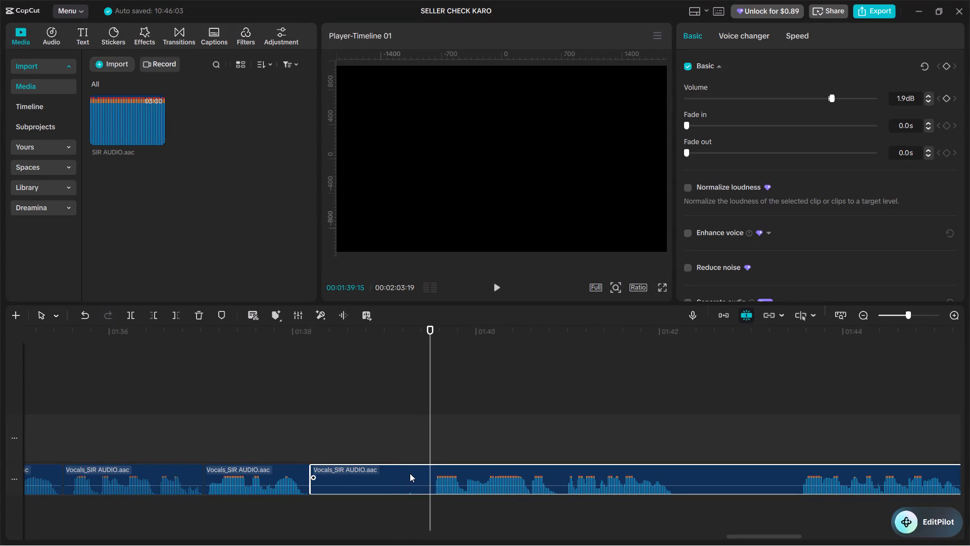
pyautogui.hotkey('ctrl', 'b')
pyautogui.click(334, 488)
pyautogui.press('BackSpace')
pyautogui.rightClick(347, 485)
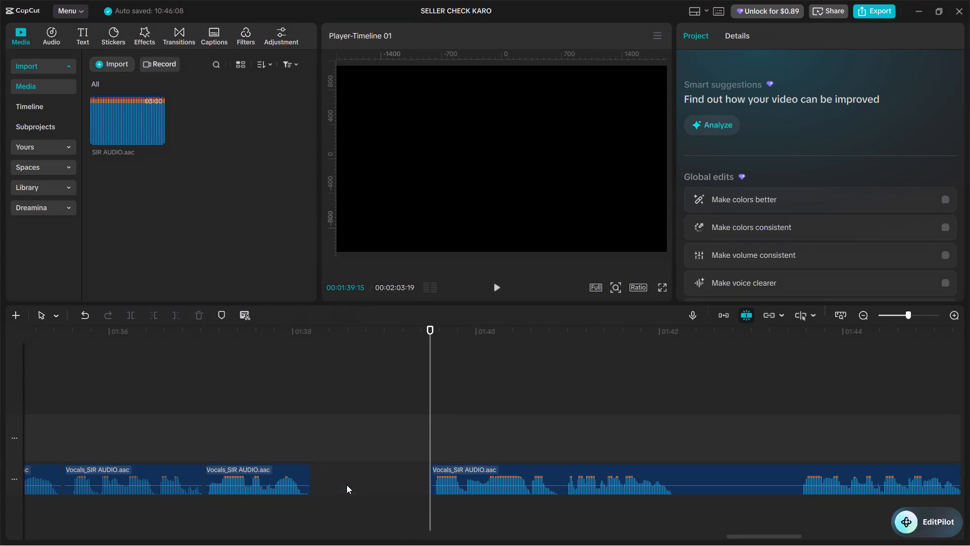
pyautogui.click(377, 444)
# Play back the latest join and split the vocals just before 00:01:41:00, where the next silent part begins.
pyautogui.click(314, 426)
pyautogui.press('space')
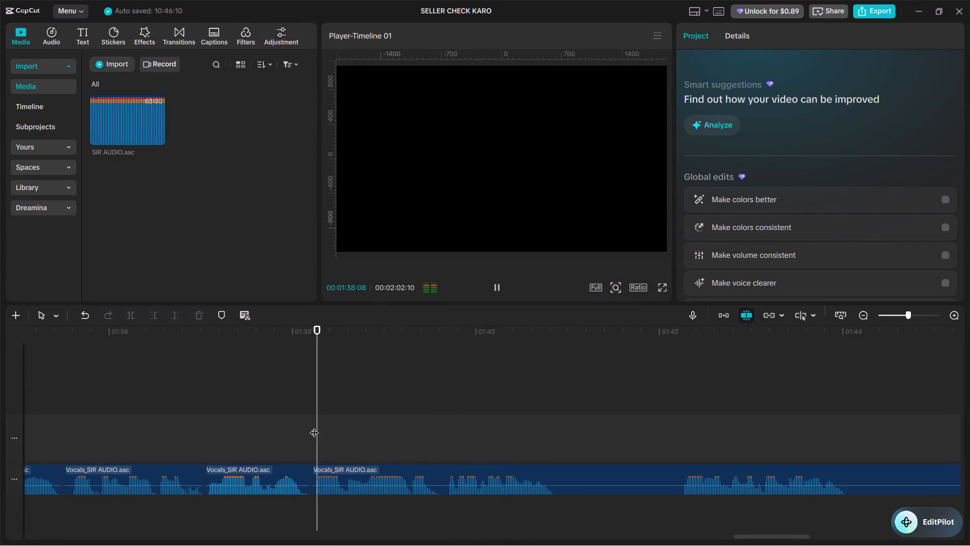
pyautogui.keyDown('alt'); pyautogui.scroll(-2, 360, 432); pyautogui.keyUp('alt')
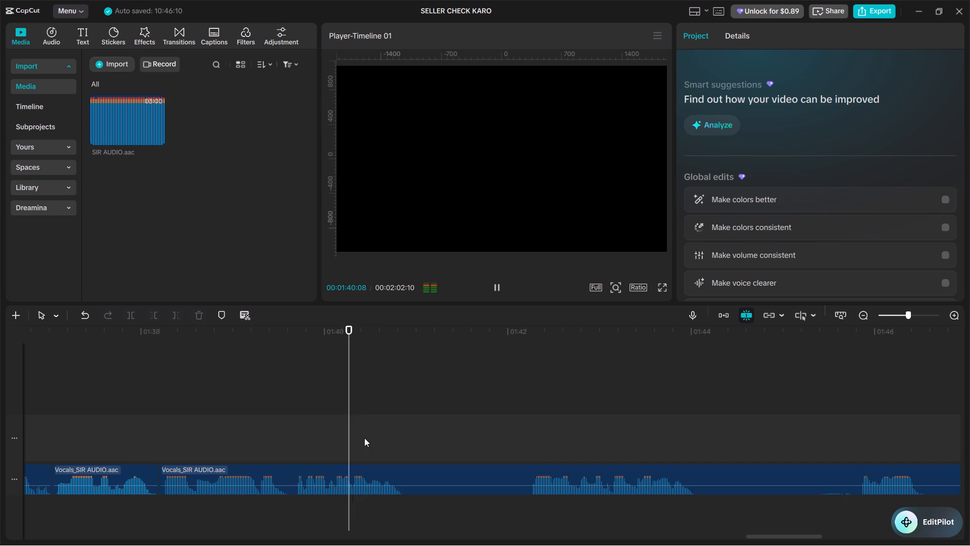
pyautogui.press('space')
pyautogui.click(424, 475)
pyautogui.hotkey('ctrl', 'b')
# Split the vocals at 00:01:42:06, just before speech resumes, delete the silent piece before it and close the gap.
pyautogui.press('space')
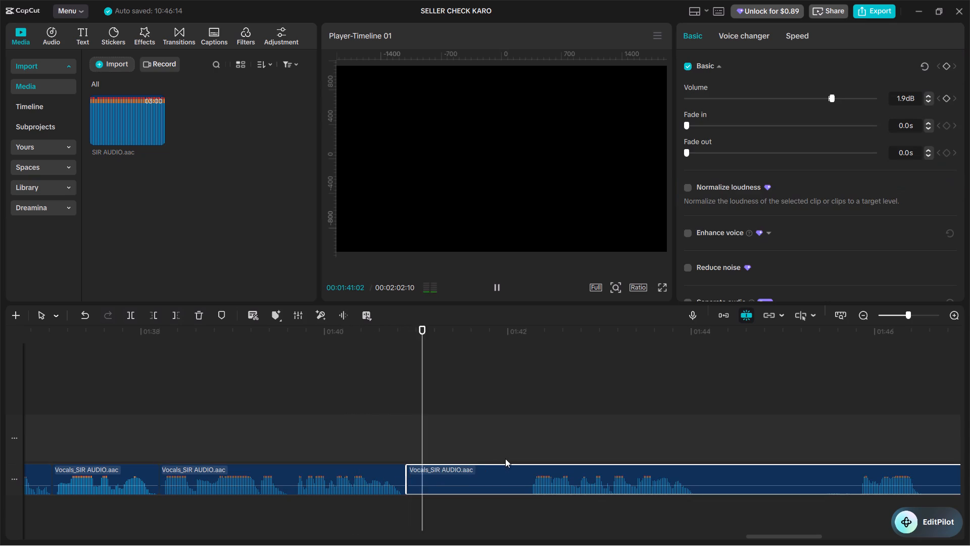
pyautogui.doubleClick(530, 428)
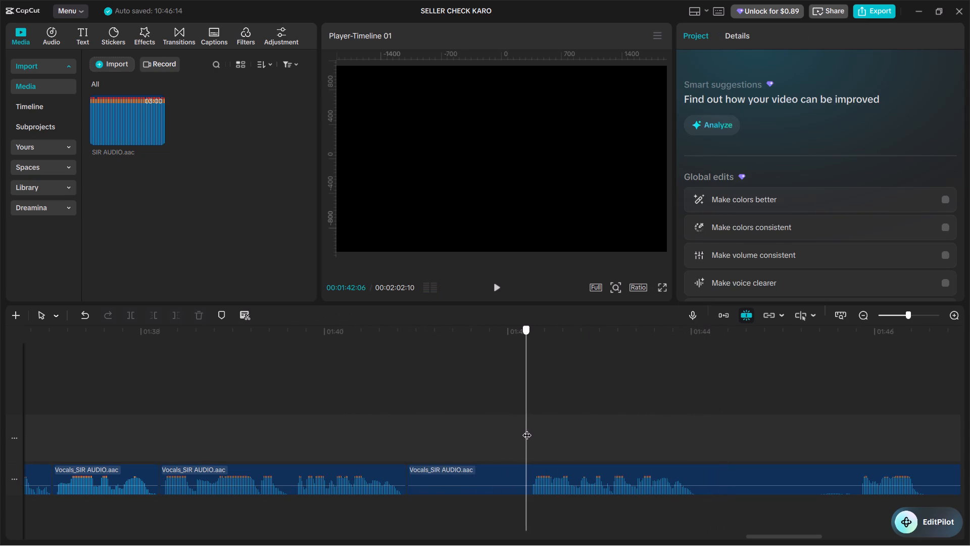
pyautogui.click(522, 477)
pyautogui.hotkey('ctrl', 'b')
pyautogui.click(487, 482)
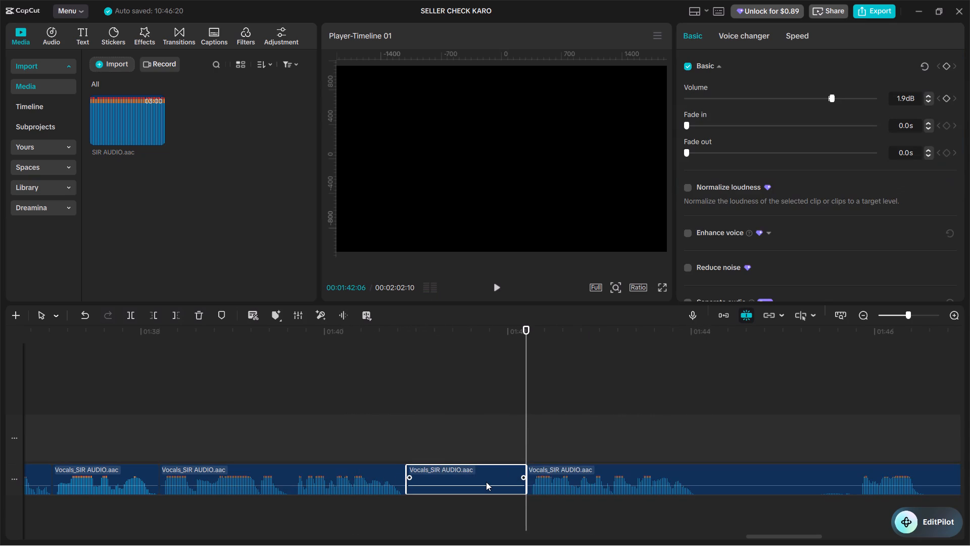
pyautogui.press('BackSpace')
pyautogui.rightClick(473, 480)
pyautogui.click(514, 444)
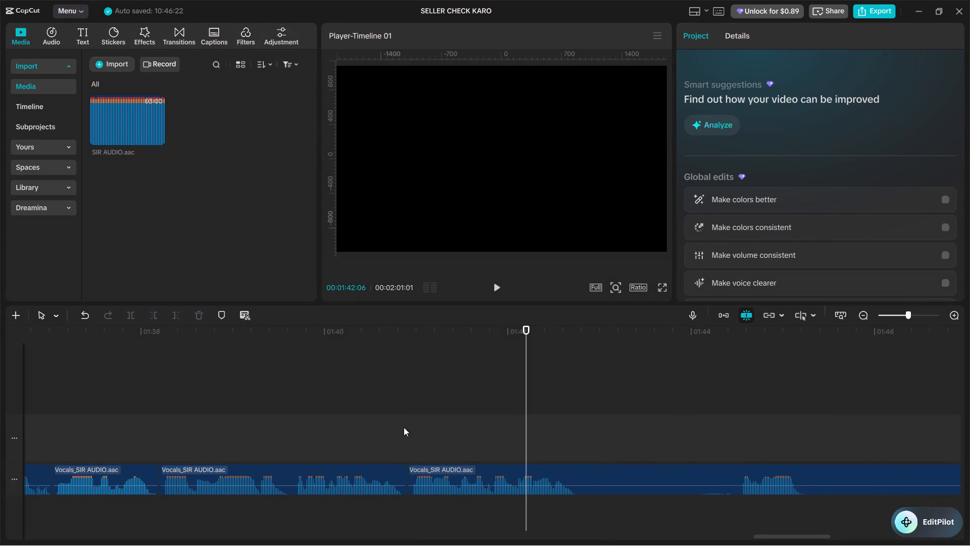
# Play back the latest join and split the vocals at 00:01:42:23, where the next silent part begins.
pyautogui.click(404, 427)
pyautogui.press('space')
pyautogui.keyDown('alt'); pyautogui.scroll(-3, 415, 430); pyautogui.keyUp('alt')
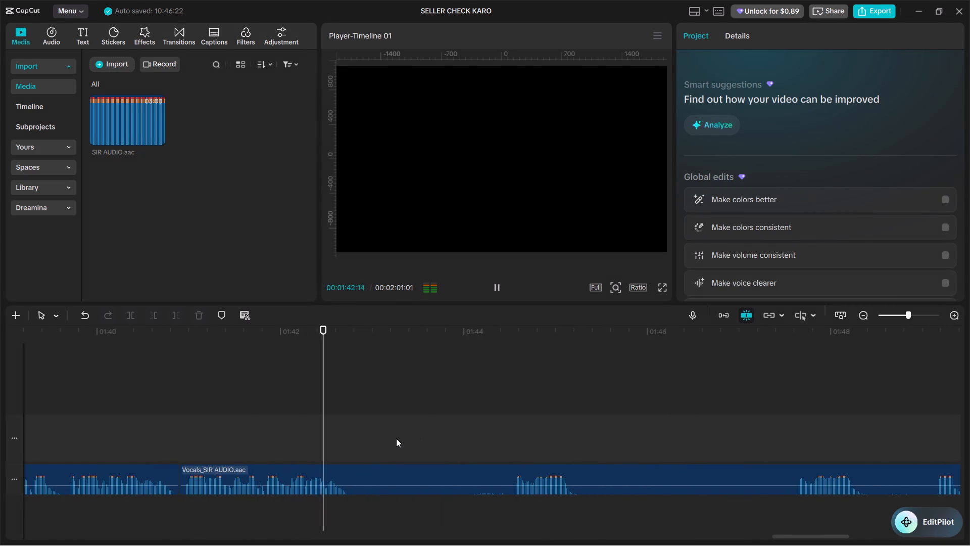
pyautogui.press('space')
pyautogui.click(348, 441)
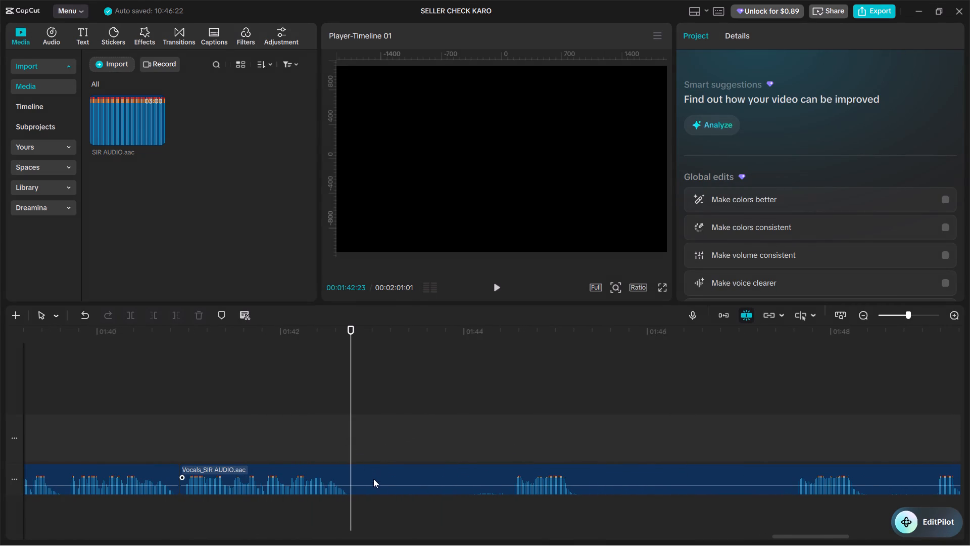
pyautogui.click(375, 479)
pyautogui.hotkey('ctrl', 'b')
# Split the vocals at 00:01:47:18, delete the whole piece before it, including its short isolated phrase, and close the gap.
pyautogui.press('space')
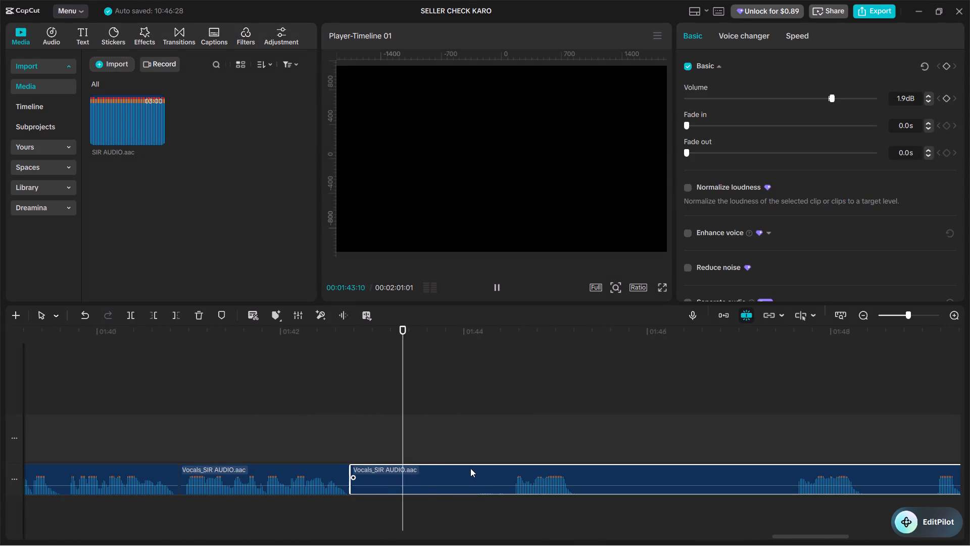
pyautogui.keyDown('alt'); pyautogui.scroll(-3, 471, 467); pyautogui.keyUp('alt')
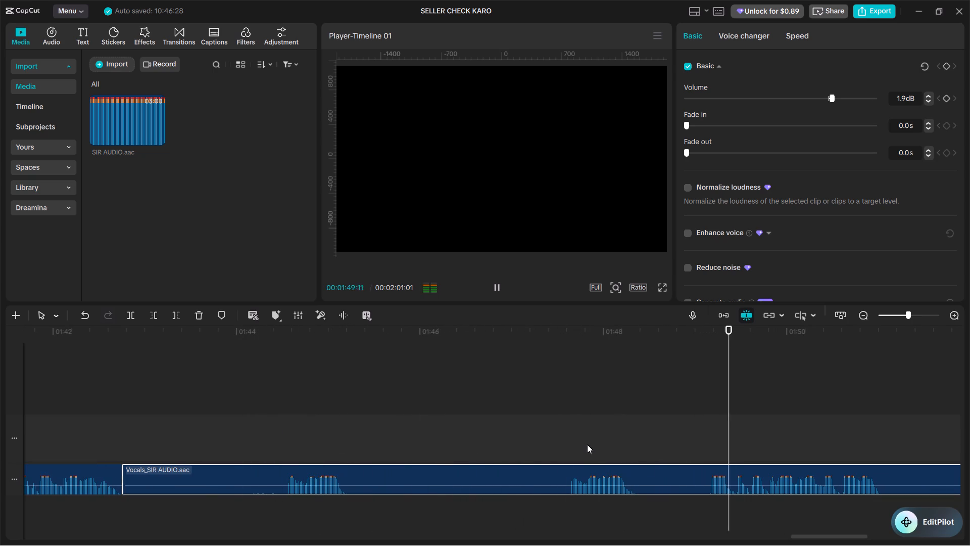
pyautogui.doubleClick(570, 442)
pyautogui.click(586, 468)
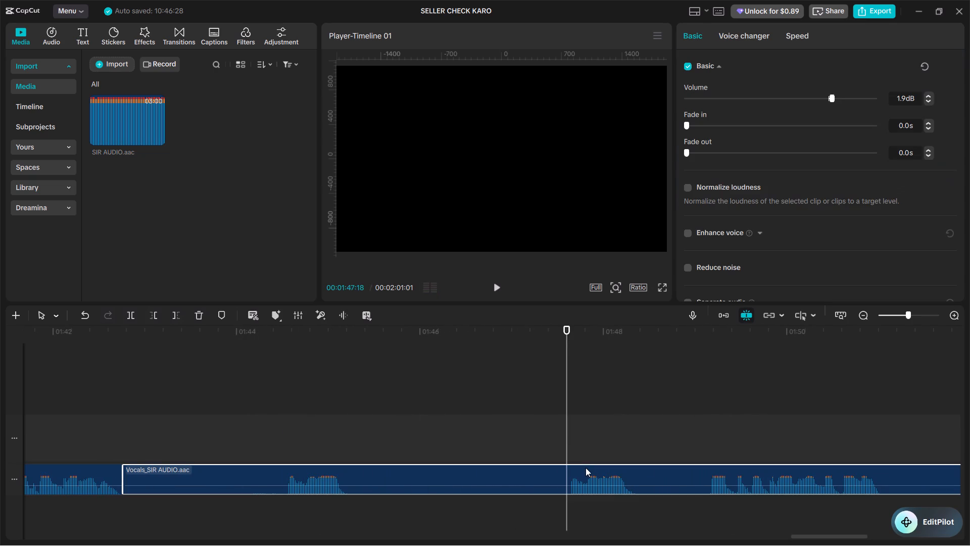
pyautogui.hotkey('ctrl', 'b')
pyautogui.click(526, 480)
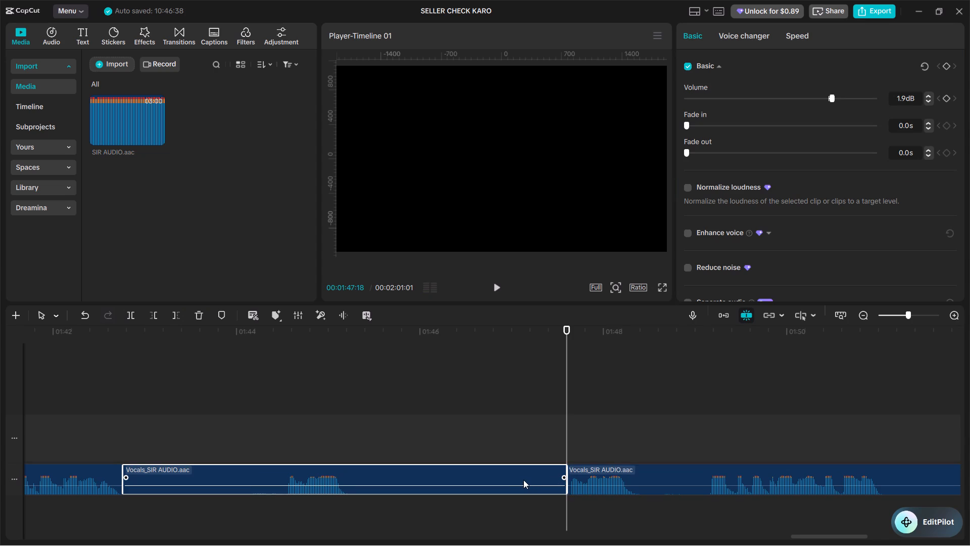
pyautogui.press('BackSpace')
pyautogui.rightClick(441, 487)
pyautogui.click(456, 439)
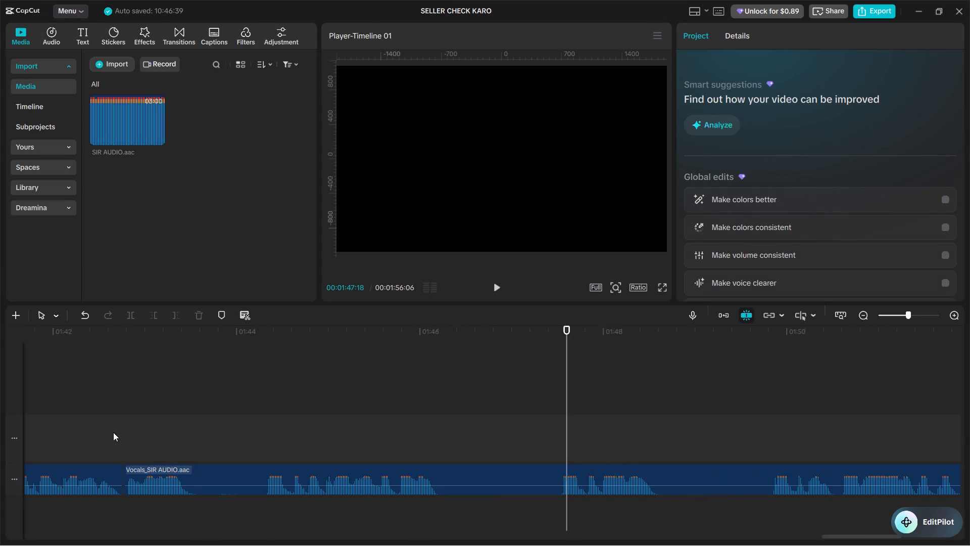
# Play back the latest join and split the vocals at 00:01:43:15, right after the short phrase ends.
pyautogui.click(105, 429)
pyautogui.press('space')
pyautogui.press('space')
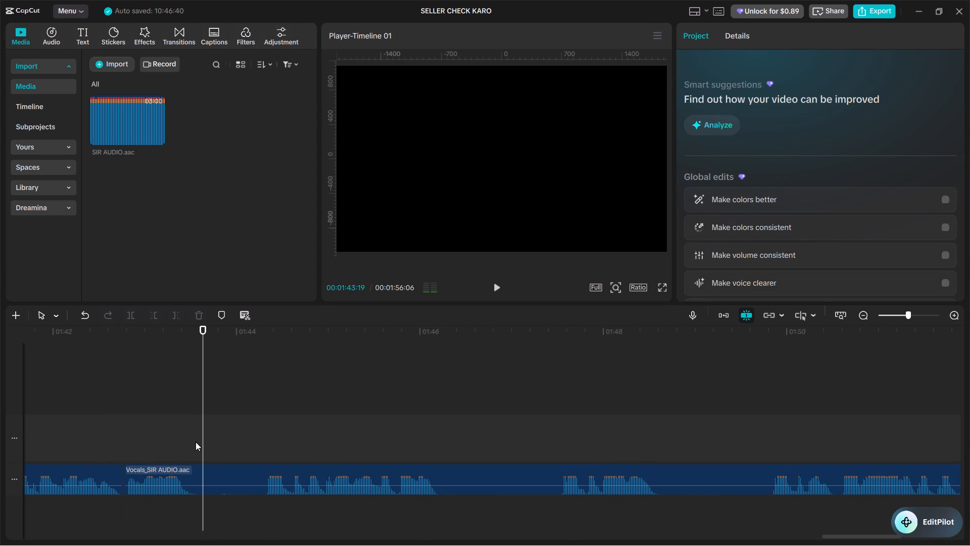
pyautogui.doubleClick(195, 438)
pyautogui.click(206, 475)
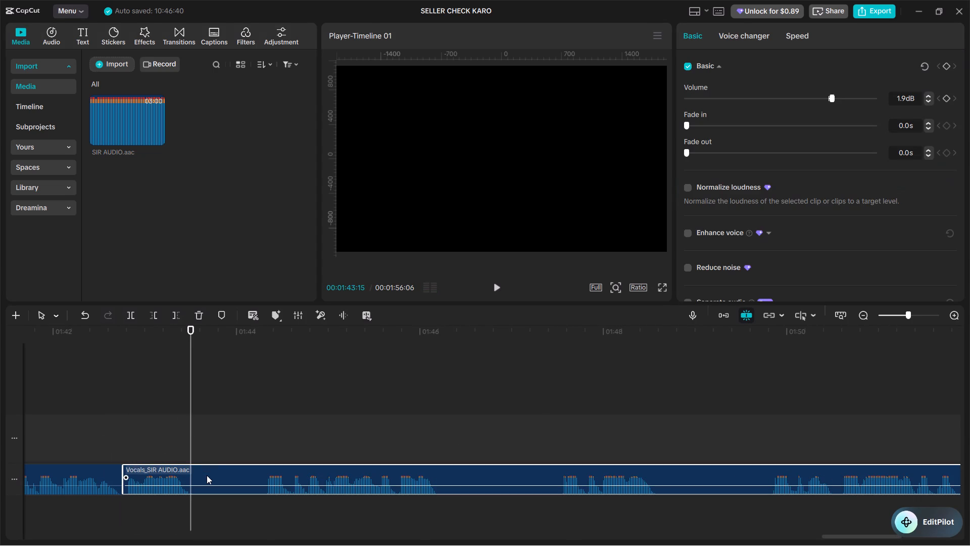
pyautogui.hotkey('ctrl', 'b')
# Split the vocals at 00:01:44:09, just before speech resumes, delete the silent piece before it and close the gap.
pyautogui.doubleClick(265, 428)
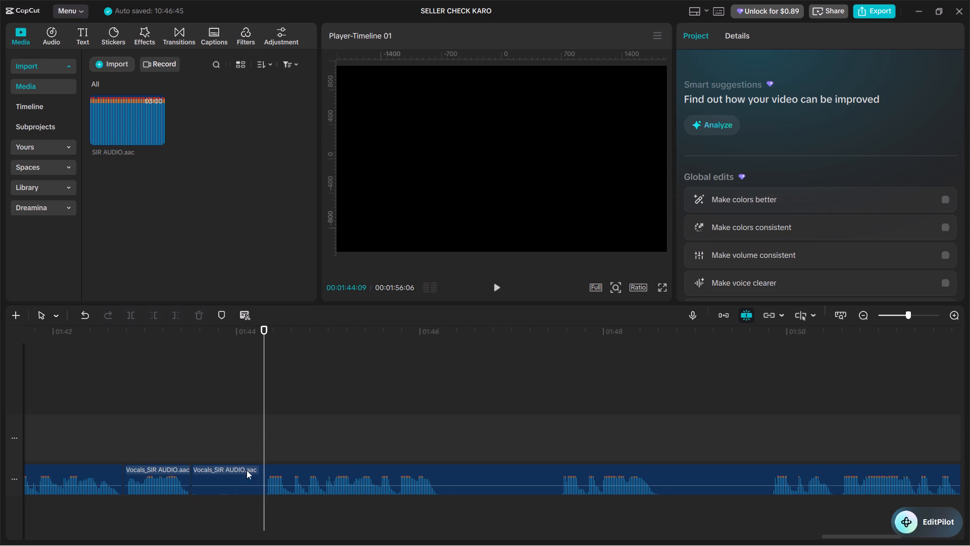
pyautogui.click(234, 480)
pyautogui.hotkey('ctrl', 'b')
pyautogui.click(233, 479)
pyautogui.press('BackSpace')
pyautogui.rightClick(233, 479)
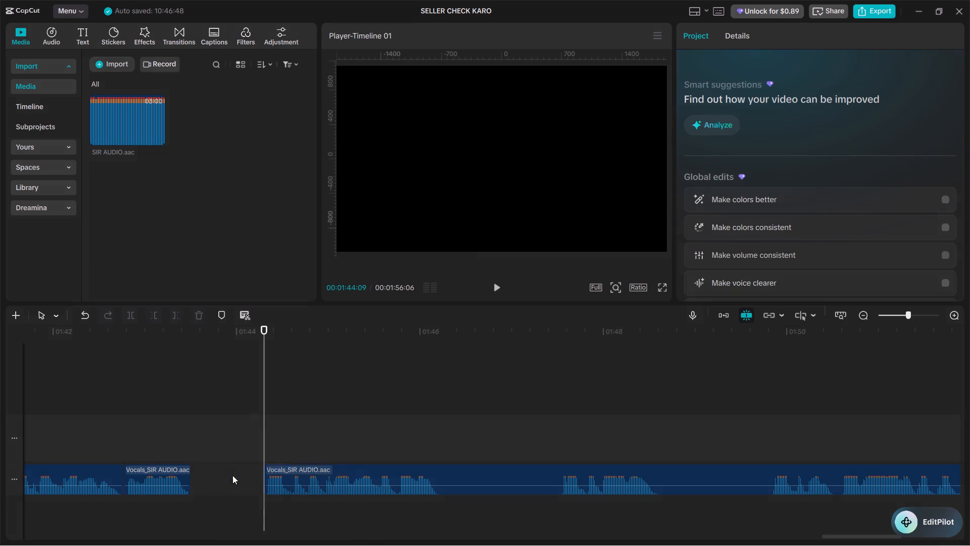
pyautogui.click(242, 446)
# Play back the join near 00:01:43:15 and loosen it by slightly extending the earlier clip's end and the following clip's start, then rejoin them.
pyautogui.click(161, 434)
pyautogui.press('space')
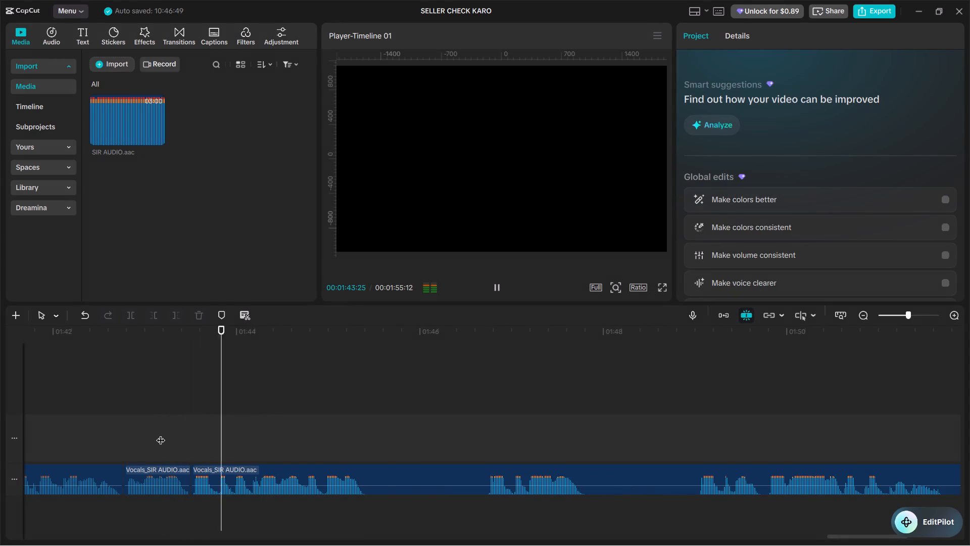
pyautogui.click(158, 433)
pyautogui.press('space')
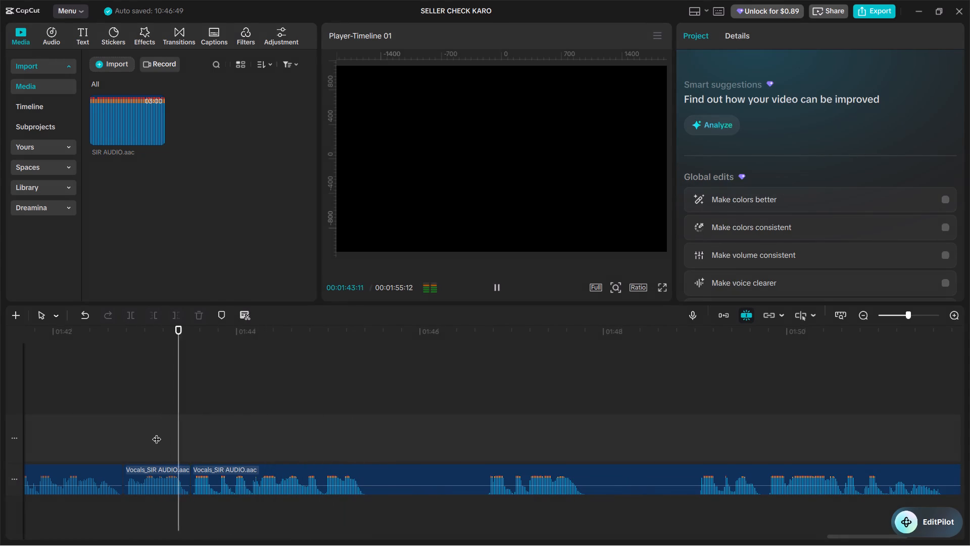
pyautogui.press('space')
pyautogui.click(228, 468)
pyautogui.moveTo(228, 469); pyautogui.dragTo(250, 470)
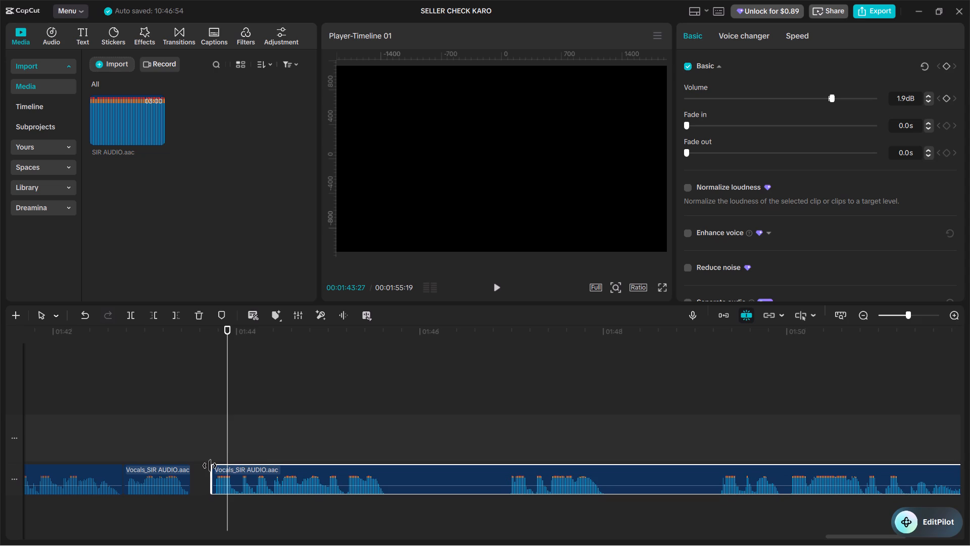
pyautogui.click(209, 466)
pyautogui.moveTo(190, 467); pyautogui.dragTo(196, 468)
pyautogui.moveTo(229, 472); pyautogui.dragTo(220, 471)
# Play back the loosened join and split the vocals at 00:01:45:17, where the next silent part begins.
pyautogui.click(168, 435)
pyautogui.press('space')
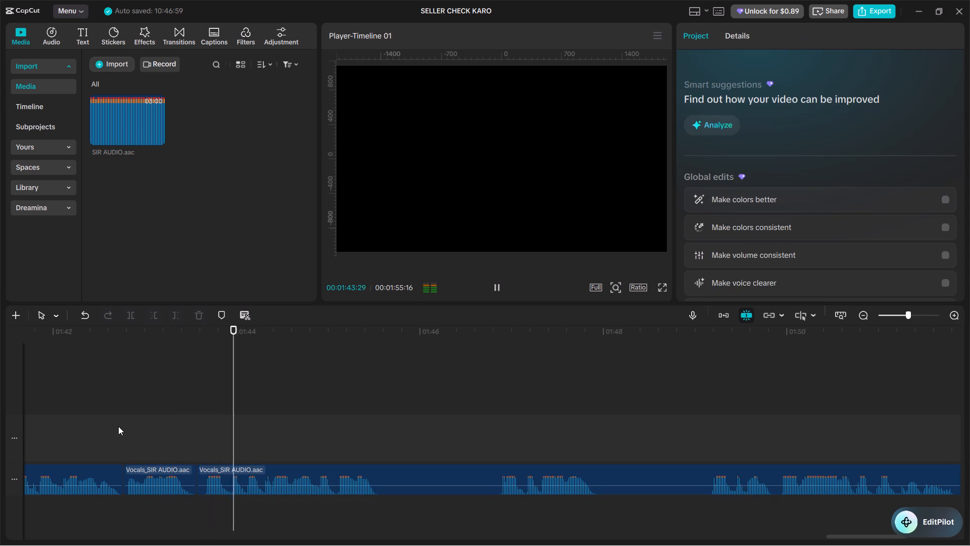
pyautogui.click(85, 426)
pyautogui.press('space')
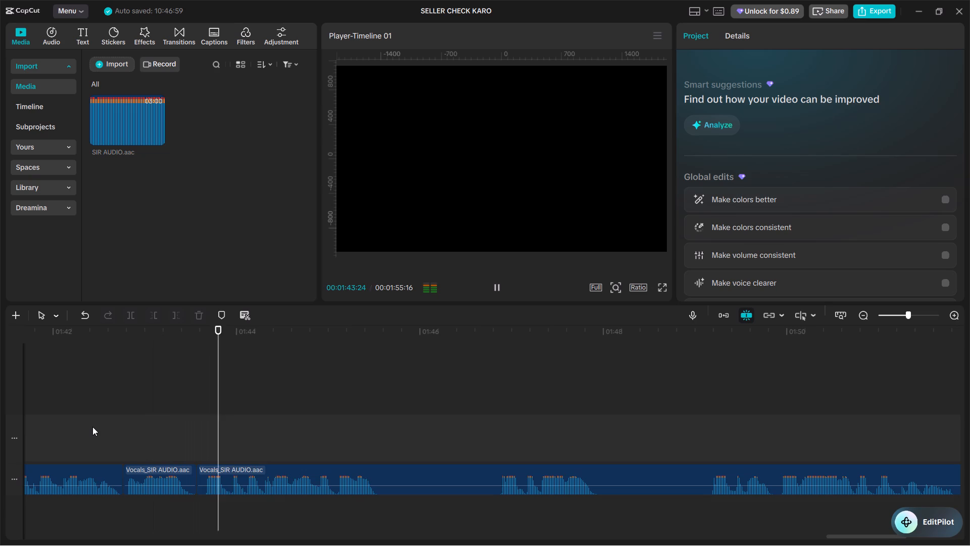
pyautogui.press('space')
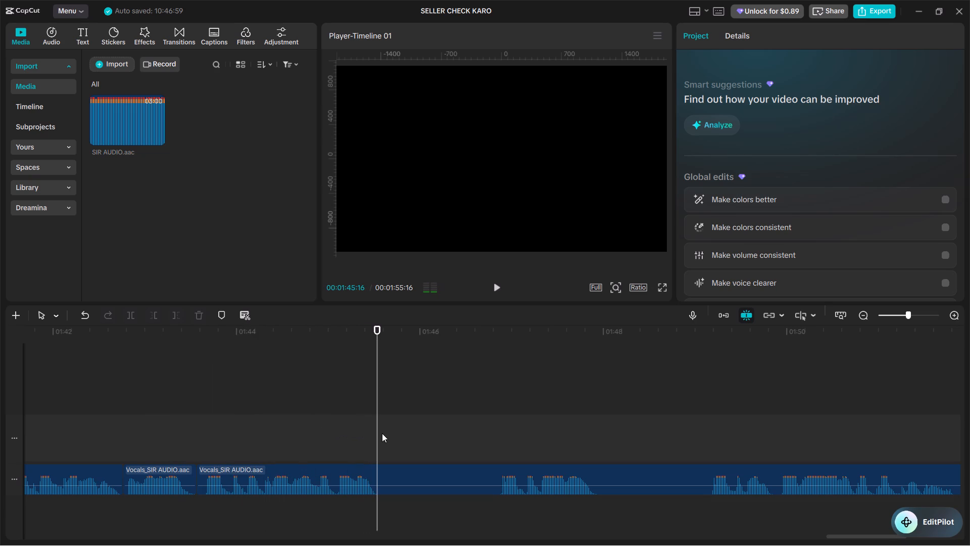
pyautogui.moveTo(376, 430); pyautogui.dragTo(381, 433)
pyautogui.click(392, 474)
pyautogui.hotkey('ctrl', 'b')
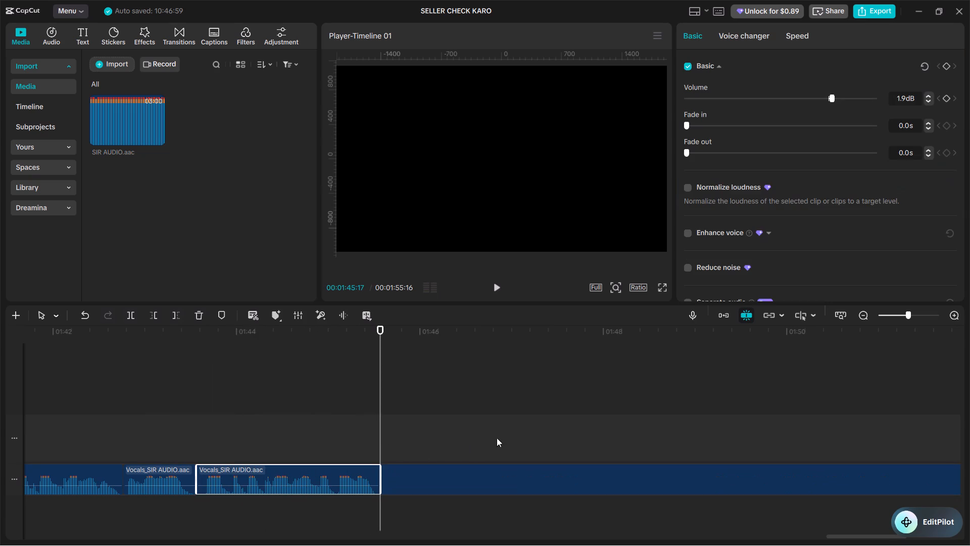
# Split the vocals at 00:01:46:25, just before speech resumes, delete the silent piece before it and close the gap.
pyautogui.click(496, 426)
pyautogui.click(481, 476)
pyautogui.hotkey('ctrl', 'b')
pyautogui.click(474, 476)
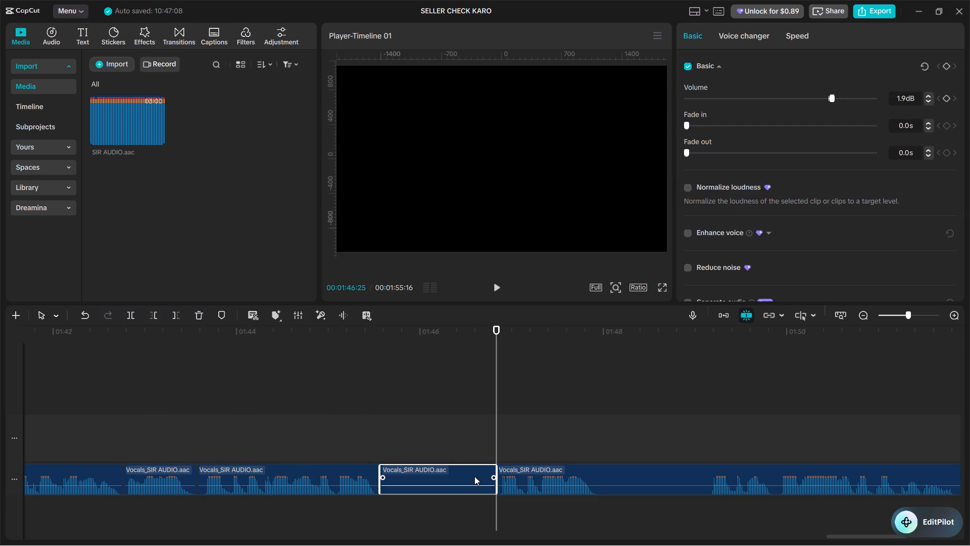
pyautogui.press('BackSpace')
pyautogui.rightClick(474, 476)
pyautogui.click(506, 439)
# Play back the new join, cut the silent stretch between 00:01:46:23 and 00:01:47:25 out of the vocals and close the gap.
pyautogui.click(362, 424)
pyautogui.press('space')
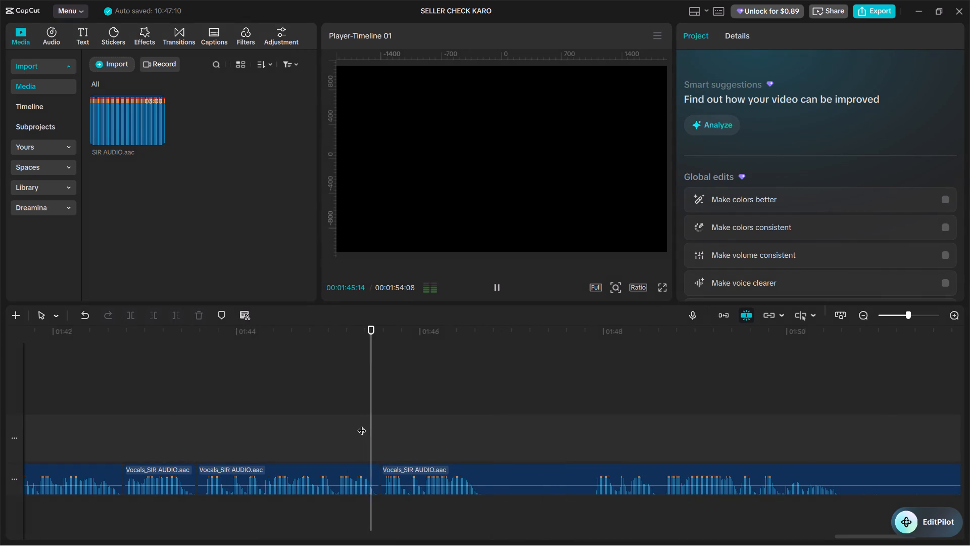
pyautogui.press('space')
pyautogui.click(492, 466)
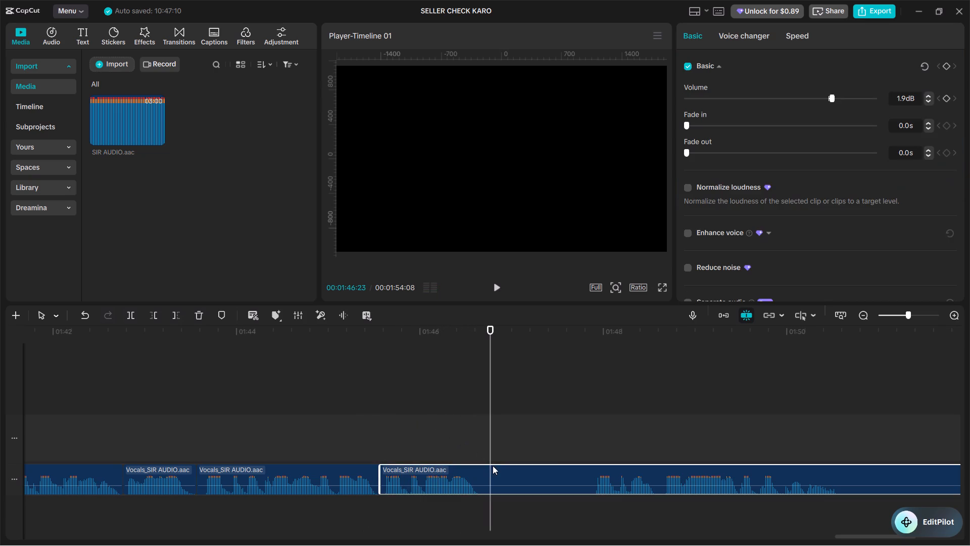
pyautogui.hotkey('ctrl', 'b')
pyautogui.click(589, 427)
pyautogui.click(585, 475)
pyautogui.hotkey('ctrl', 'b')
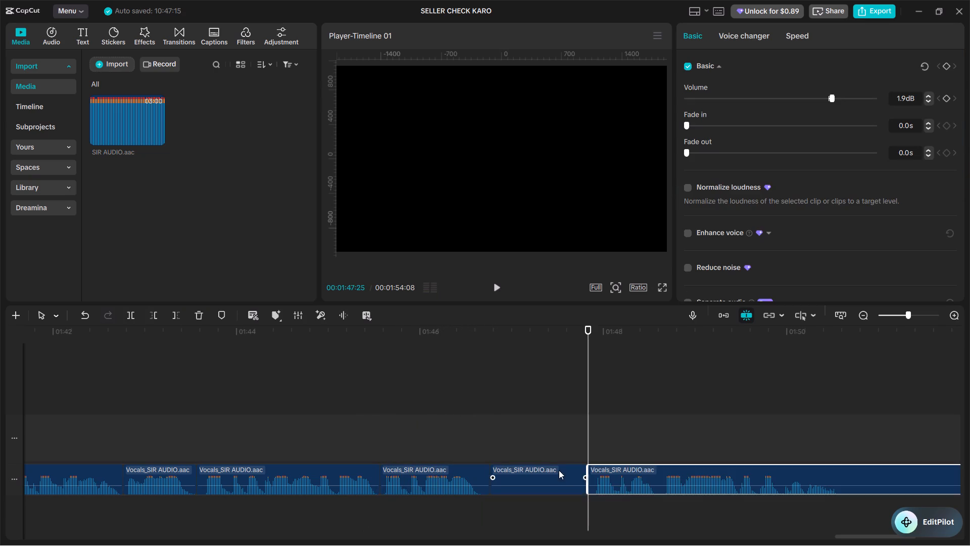
pyautogui.click(553, 472)
pyautogui.press('BackSpace')
pyautogui.rightClick(545, 478)
pyautogui.click(579, 443)
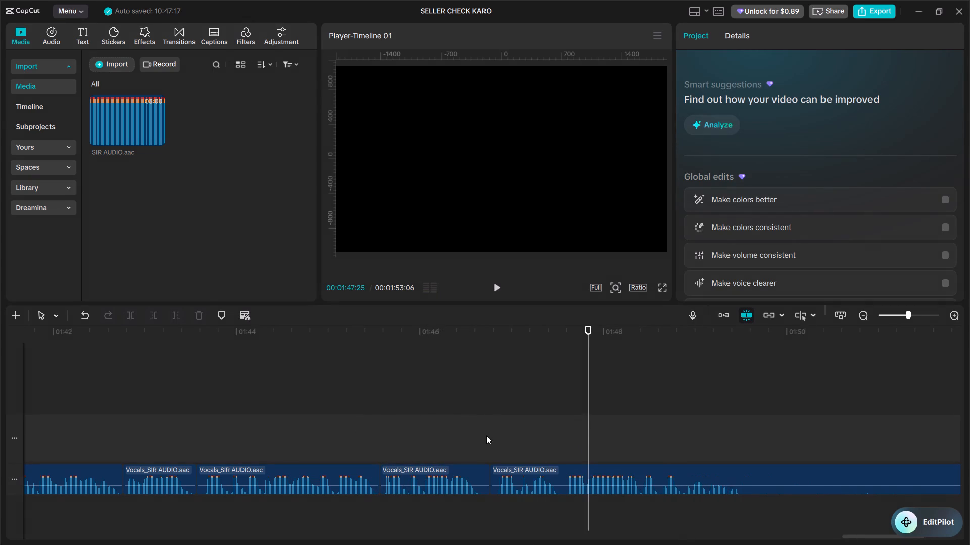
# Play back the last join through the final phrase, split the vocals at 00:01:49:16 and delete the trailing silence.
pyautogui.click(457, 427)
pyautogui.press('space')
pyautogui.keyDown('alt'); pyautogui.scroll(-3, 513, 434); pyautogui.keyUp('alt')
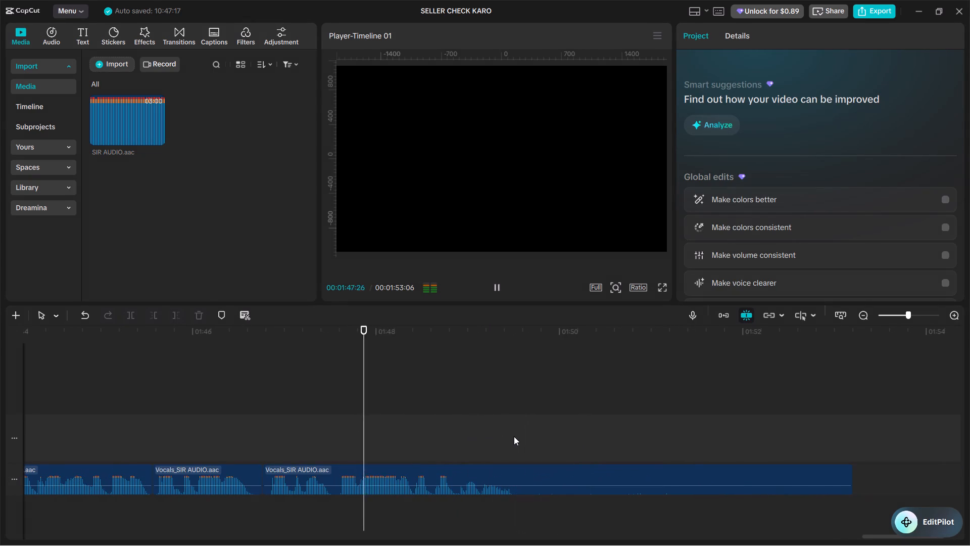
pyautogui.press('space')
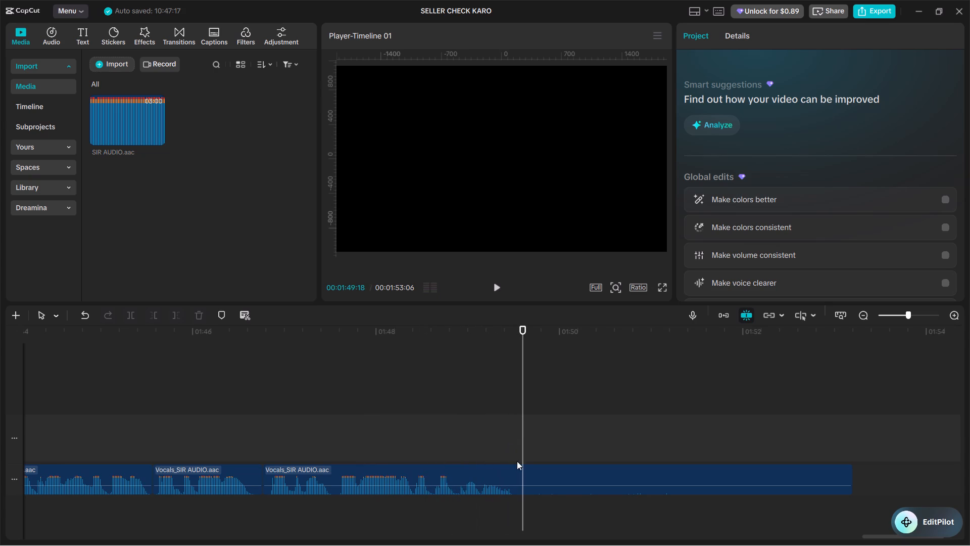
pyautogui.click(516, 444)
pyautogui.click(524, 478)
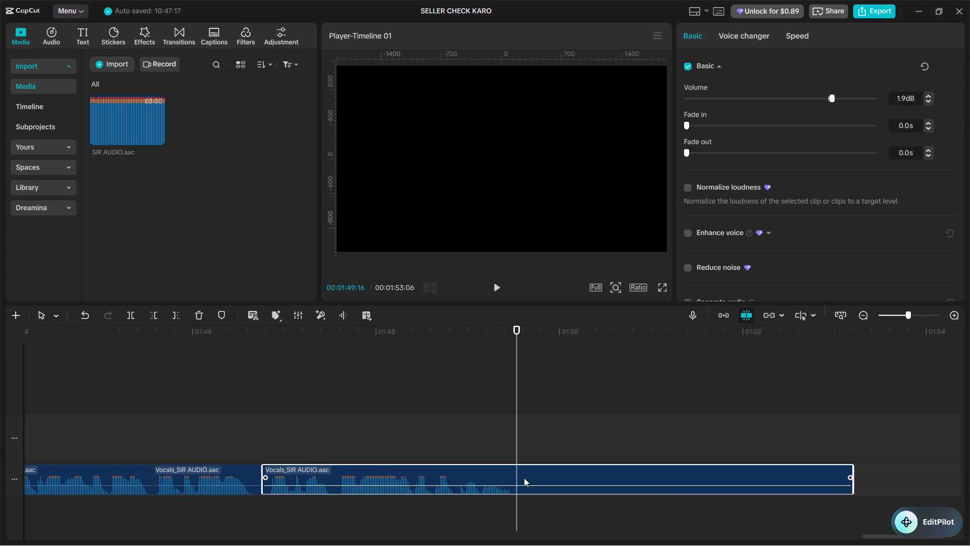
pyautogui.hotkey('ctrl', 'n')
pyautogui.keyDown('ctrl'); pyautogui.click(512, 321); pyautogui.keyUp('ctrl')
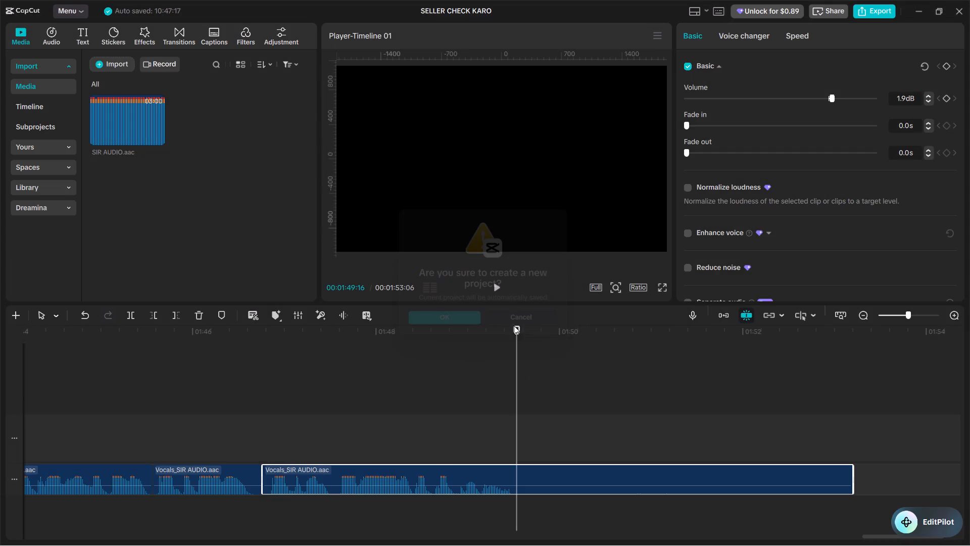
pyautogui.hotkey('ctrl', 'v')
pyautogui.hotkey('ctrl', 'b')
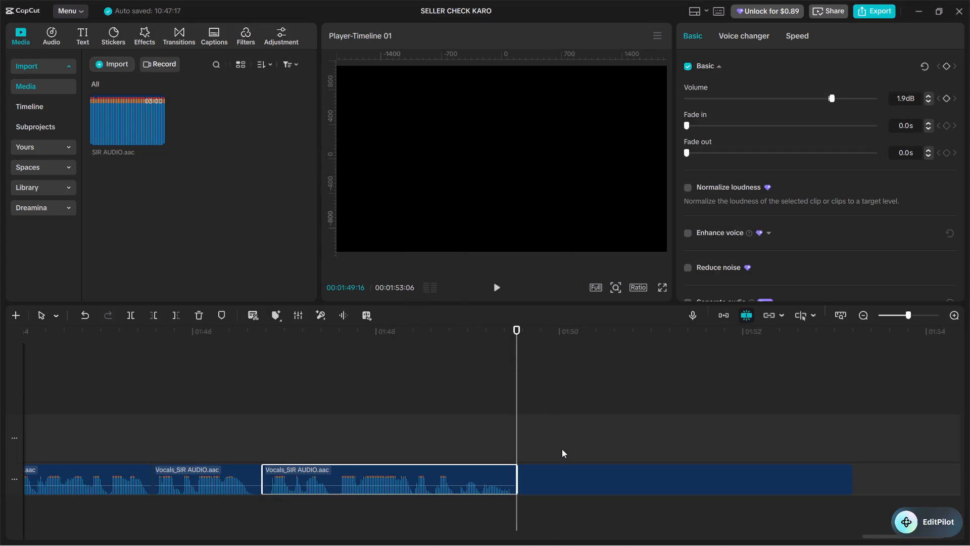
pyautogui.press('BackSpace')
# Play back the whole edited vocal track from the beginning of the timeline.
pyautogui.keyDown('ctrl'); pyautogui.scroll(-8, 603, 452); pyautogui.keyUp('ctrl')
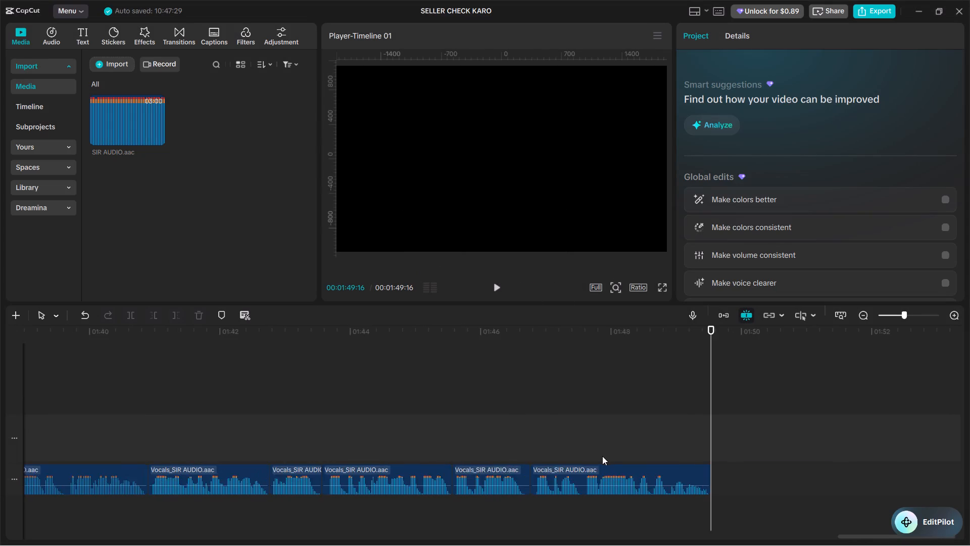
pyautogui.keyDown('ctrl'); pyautogui.scroll(-20, 602, 456); pyautogui.keyUp('ctrl')
pyautogui.keyDown('ctrl'); pyautogui.scroll(-3, 602, 456); pyautogui.keyUp('ctrl')
pyautogui.keyDown('ctrl'); pyautogui.scroll(-7, 198, 419); pyautogui.keyUp('ctrl')
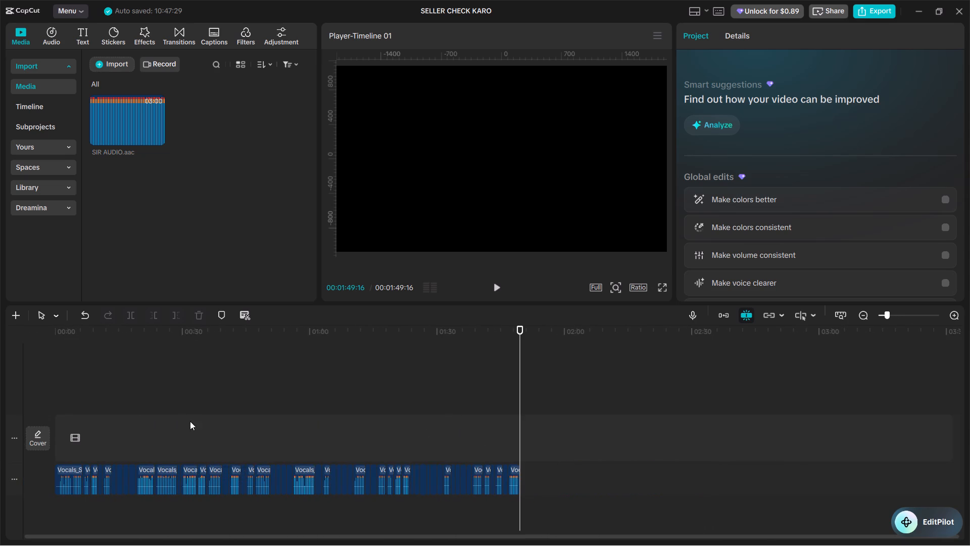
pyautogui.click(122, 419)
pyautogui.moveTo(123, 419); pyautogui.dragTo(44, 432)
pyautogui.press('space')
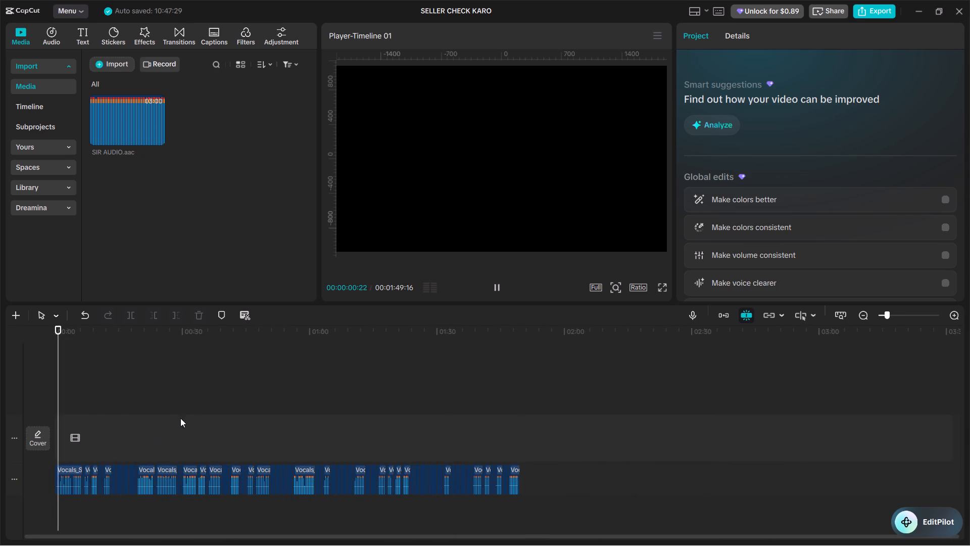
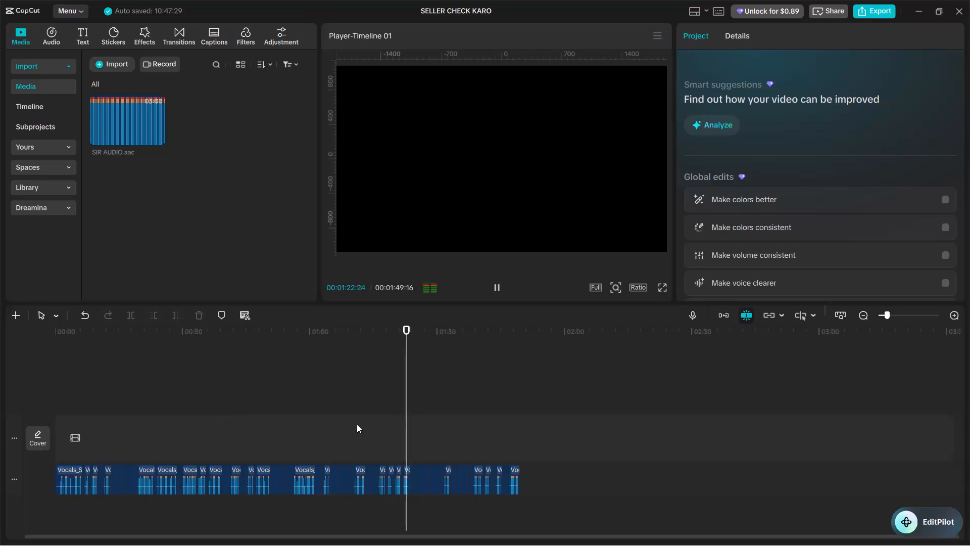
# Continue listening to the edited vocal track, pausing at 00:01:18:03 and resuming playback from there.
pyautogui.press('space')
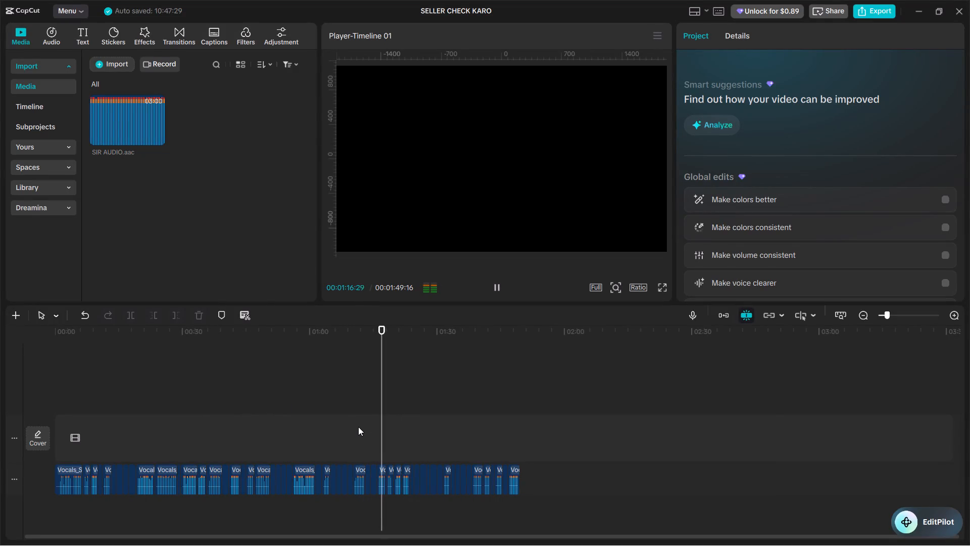
pyautogui.press('space')
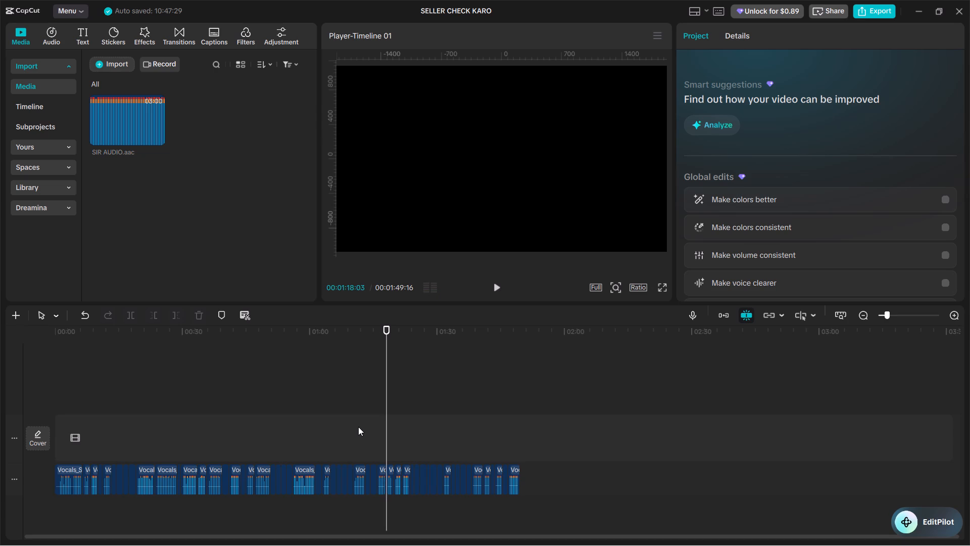
pyautogui.press('space')
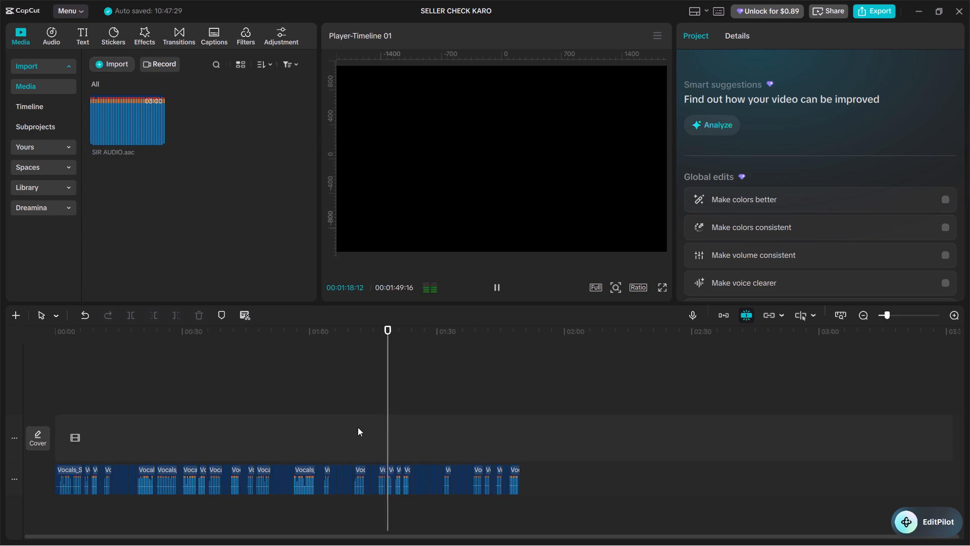
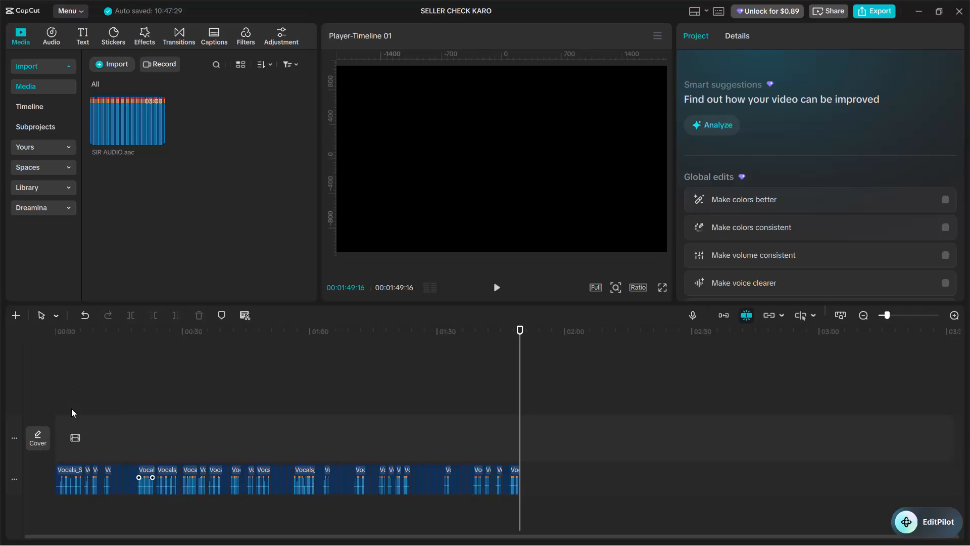
# Cut the pause between 00:00:03:13 and 00:00:03:28 out of the vocal track and close the gap.
pyautogui.click(77, 382)
pyautogui.moveTo(77, 382); pyautogui.dragTo(36, 386)
pyautogui.press('space')
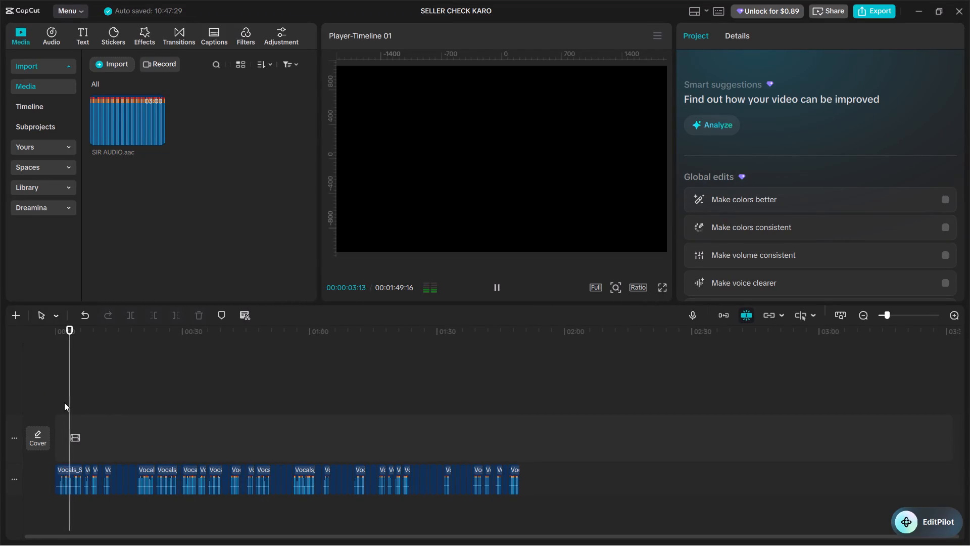
pyautogui.press('space')
pyautogui.keyDown('ctrl'); pyautogui.scroll(20, 65, 409); pyautogui.keyUp('ctrl')
pyautogui.keyDown('ctrl'); pyautogui.scroll(13, 65, 409); pyautogui.keyUp('ctrl')
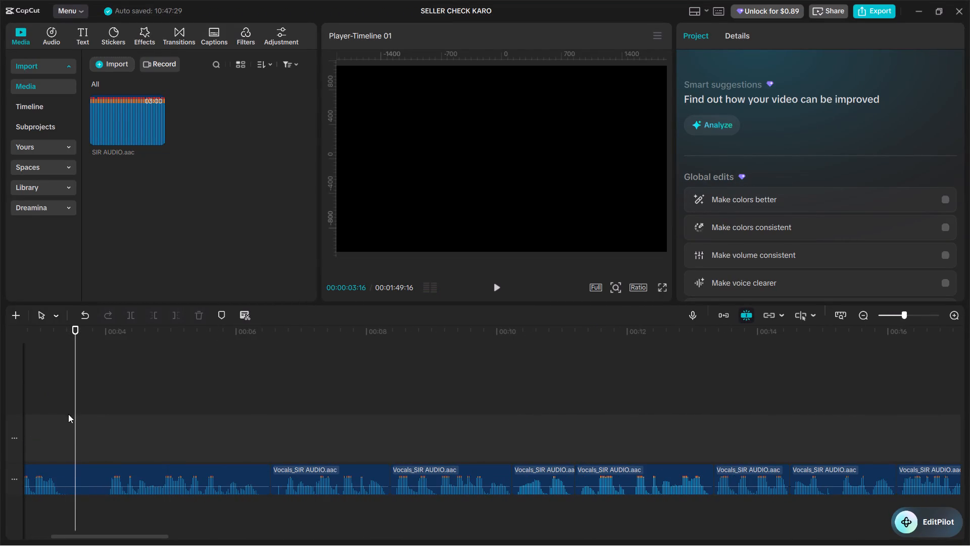
pyautogui.doubleClick(68, 414)
pyautogui.click(88, 476)
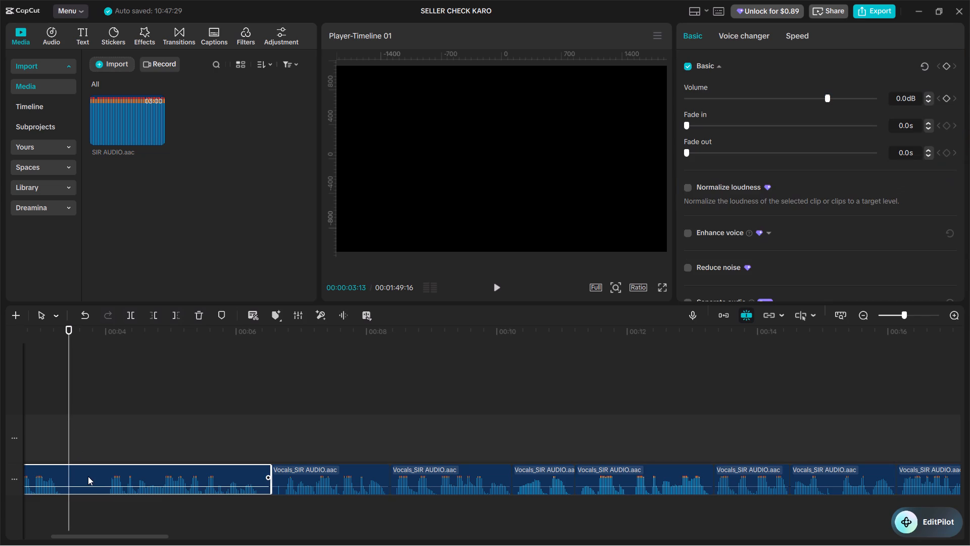
pyautogui.hotkey('ctrl', 'b')
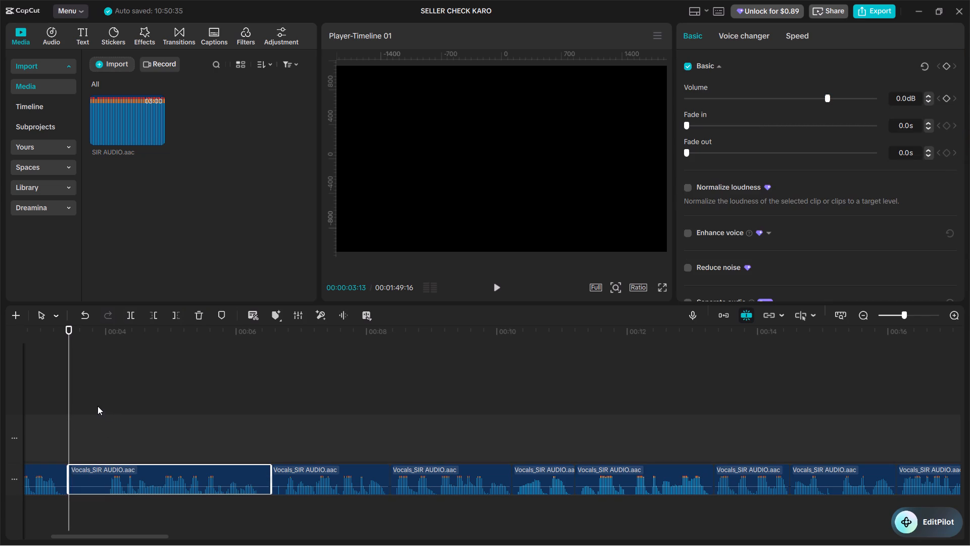
pyautogui.click(98, 406)
pyautogui.doubleClick(98, 408)
pyautogui.click(74, 477)
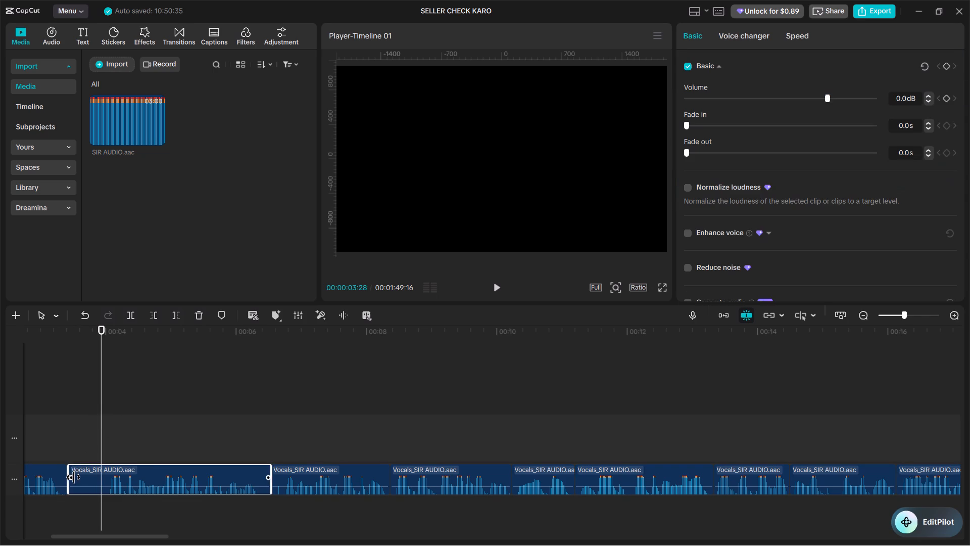
pyautogui.hotkey('ctrl', 'b')
pyautogui.click(80, 474)
pyautogui.press('BackSpace')
pyautogui.rightClick(81, 473)
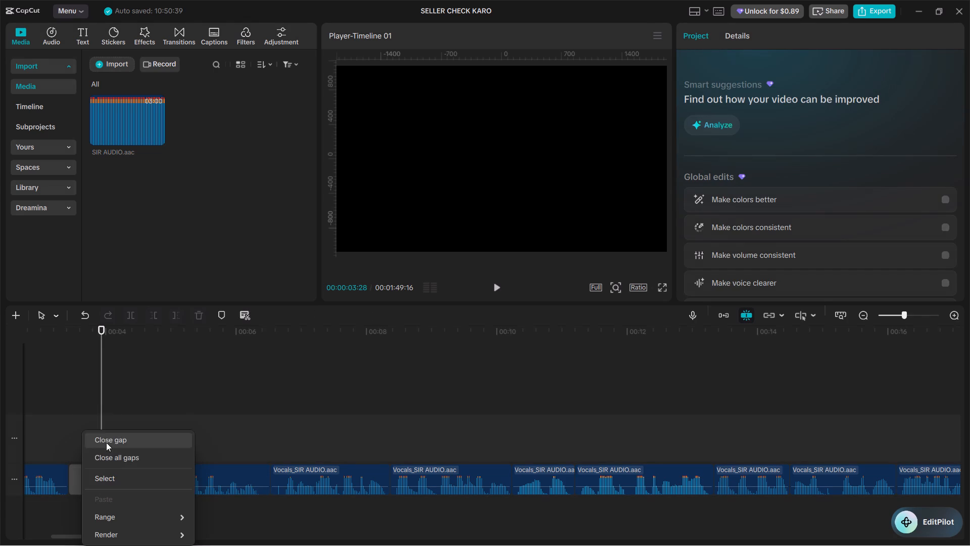
pyautogui.click(108, 430)
pyautogui.click(101, 442)
# Listen to the vocal track from about 00:00:03 and pause at 00:00:11:27.
pyautogui.click(59, 415)
pyautogui.keyDown('ctrl'); pyautogui.scroll(-8, 58, 414); pyautogui.keyUp('ctrl')
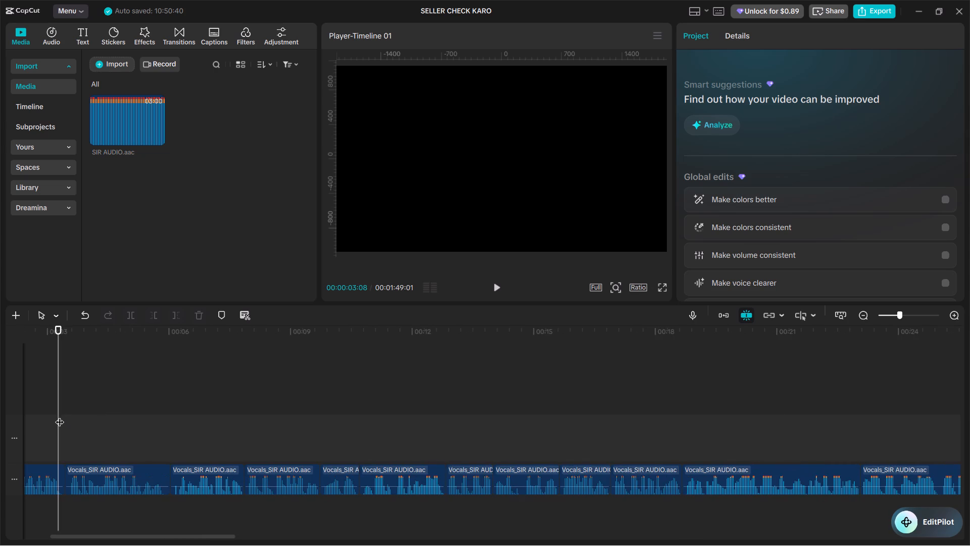
pyautogui.keyDown('ctrl'); pyautogui.scroll(-8, 41, 417); pyautogui.keyUp('ctrl')
pyautogui.click(39, 418)
pyautogui.press('space')
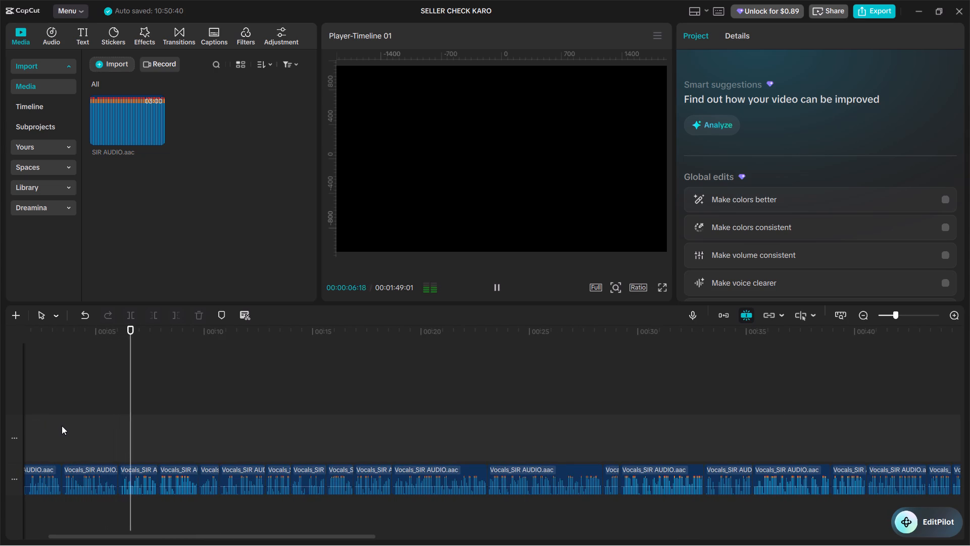
pyautogui.keyDown('ctrl'); pyautogui.scroll(-8, 153, 434); pyautogui.keyUp('ctrl')
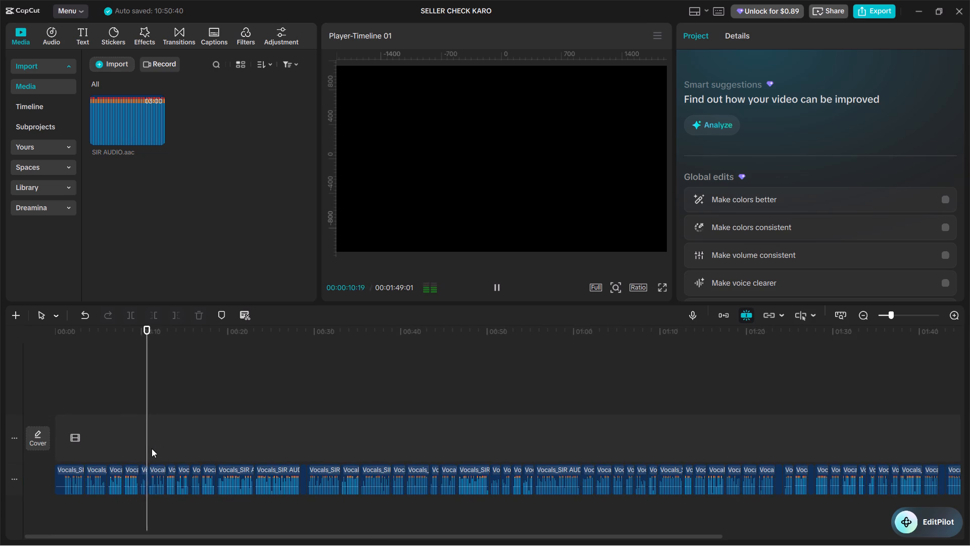
pyautogui.press('space')
# Replay the vocals around 00:00:11:00 to pinpoint where the unwanted sound at the clip's start ends.
pyautogui.keyDown('ctrl'); pyautogui.scroll(12, 151, 445); pyautogui.keyUp('ctrl')
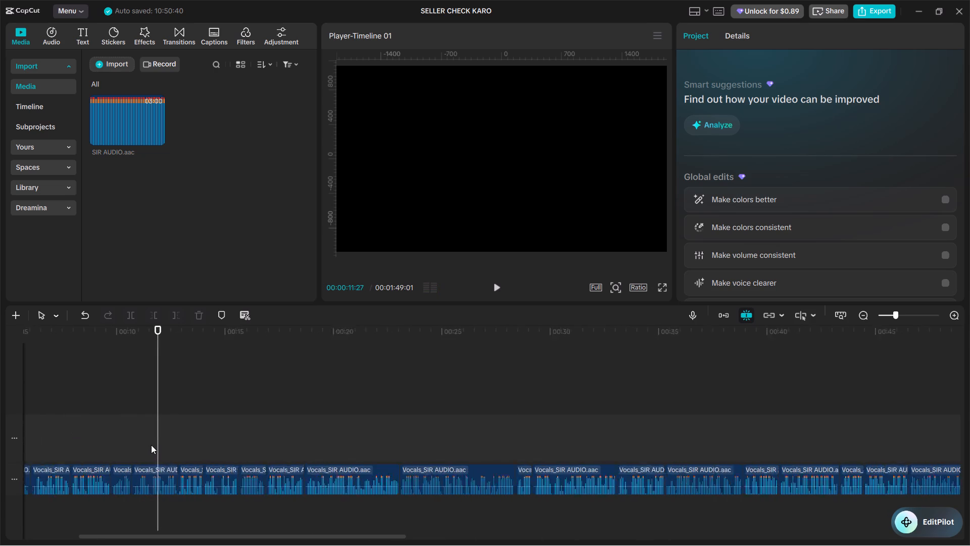
pyautogui.keyDown('ctrl'); pyautogui.scroll(20, 151, 445); pyautogui.keyUp('ctrl')
pyautogui.keyDown('ctrl'); pyautogui.scroll(3, 151, 445); pyautogui.keyUp('ctrl')
pyautogui.keyDown('alt'); pyautogui.scroll(5, 115, 445); pyautogui.keyUp('alt')
pyautogui.keyDown('alt'); pyautogui.scroll(-4, 115, 445); pyautogui.keyUp('alt')
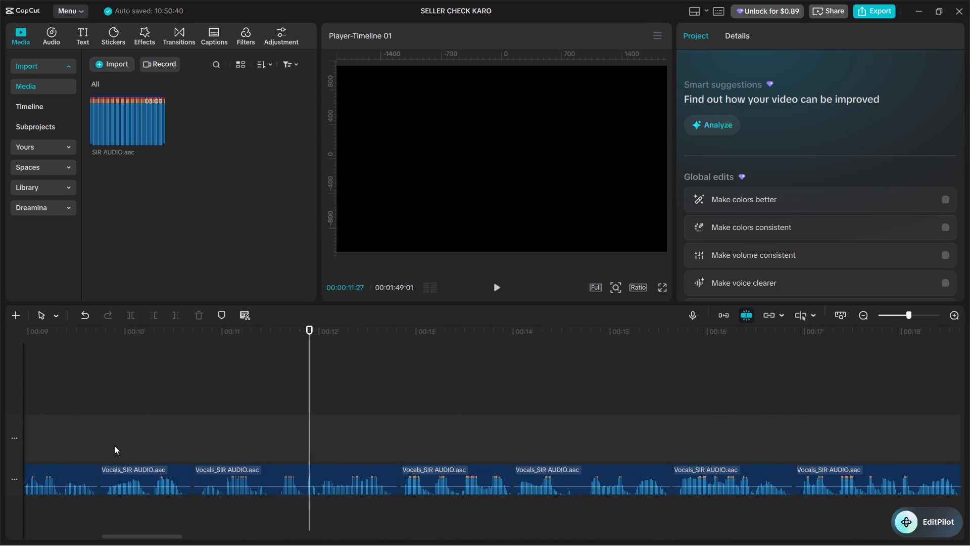
pyautogui.keyDown('alt'); pyautogui.scroll(3, 114, 445); pyautogui.keyUp('alt')
pyautogui.click(129, 430)
pyautogui.press('space')
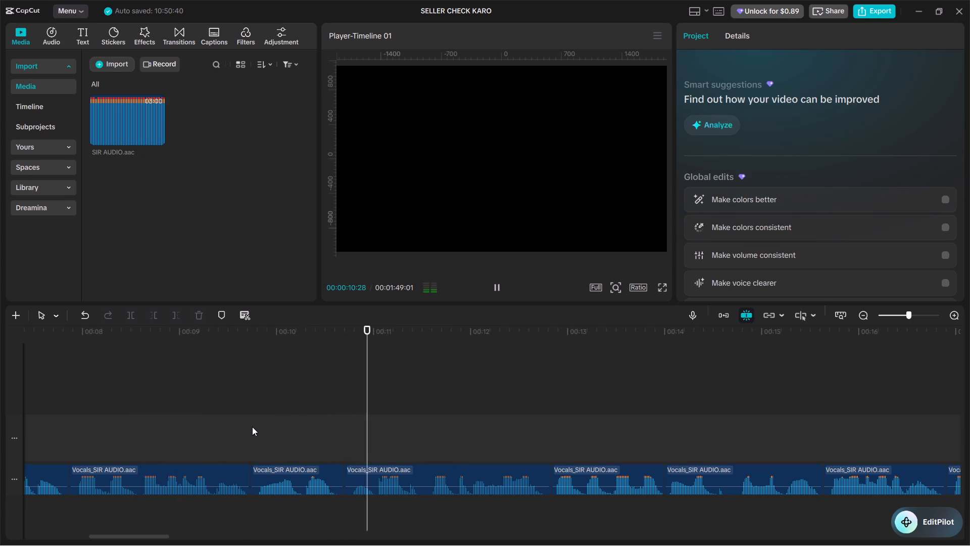
pyautogui.click(376, 425)
pyautogui.moveTo(375, 425); pyautogui.dragTo(375, 427)
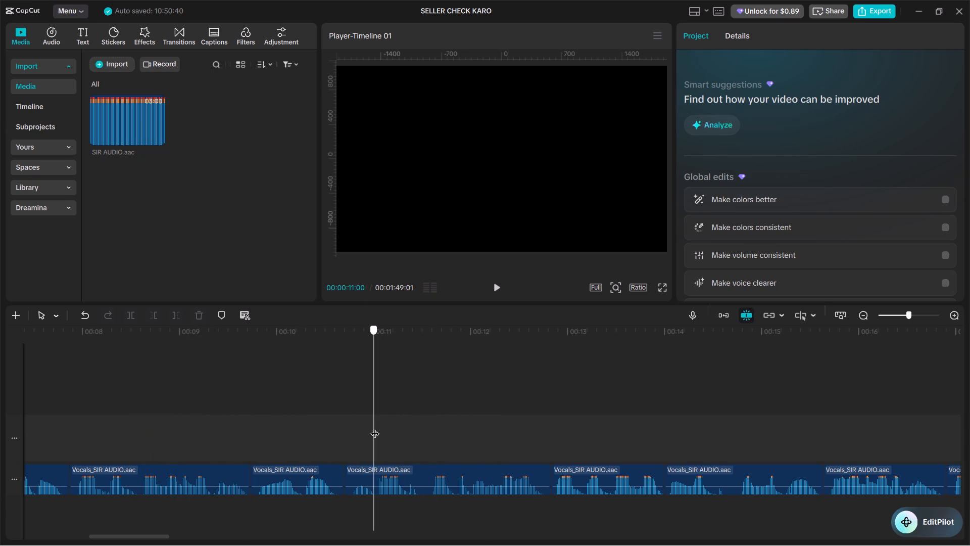
pyautogui.moveTo(375, 427); pyautogui.dragTo(376, 430)
pyautogui.press('space')
pyautogui.click(376, 430)
pyautogui.click(361, 425)
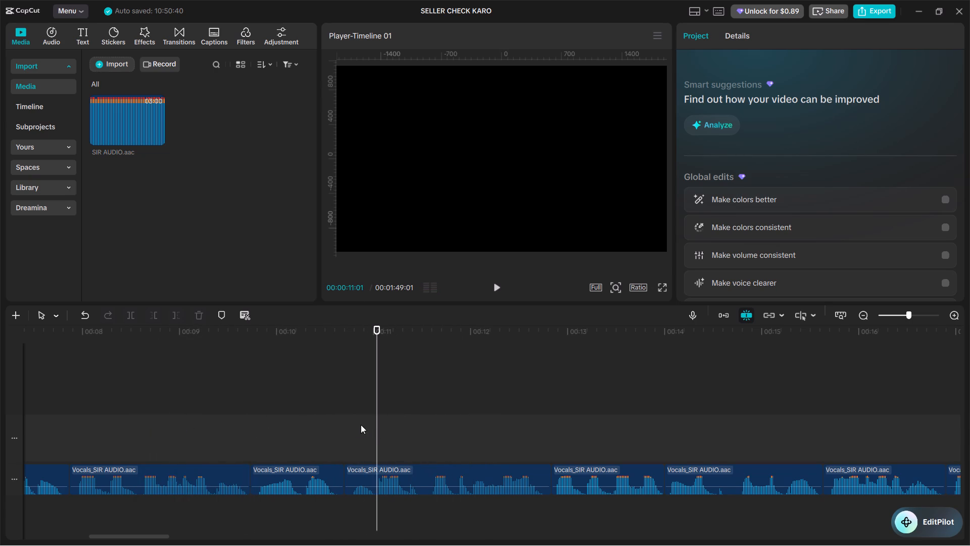
pyautogui.press('space')
pyautogui.click(357, 424)
pyautogui.moveTo(357, 424); pyautogui.dragTo(373, 436)
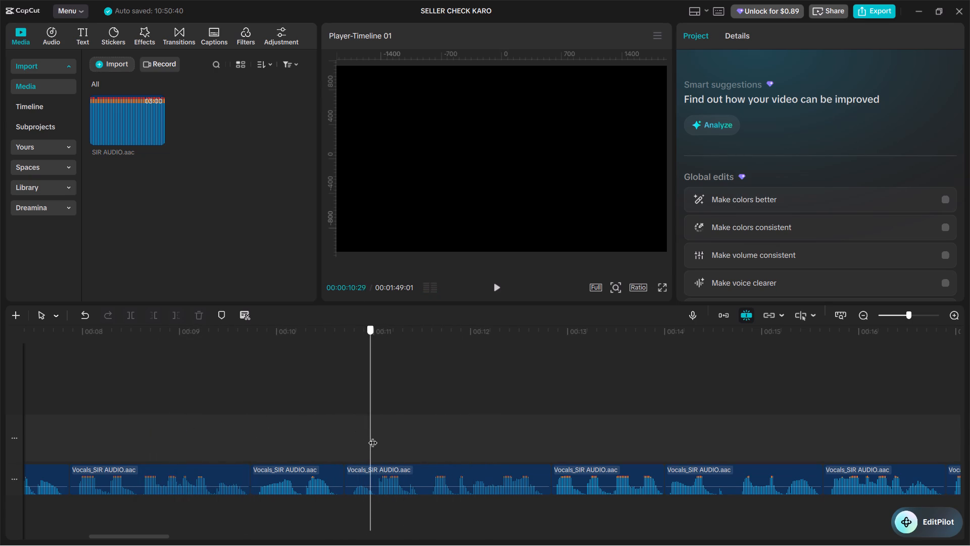
pyautogui.moveTo(373, 436); pyautogui.dragTo(376, 439)
# Split the vocal clip at 00:00:11:00, delete the short piece before the cut and close the gap.
pyautogui.keyDown('ctrl'); pyautogui.scroll(16, 380, 443); pyautogui.keyUp('ctrl')
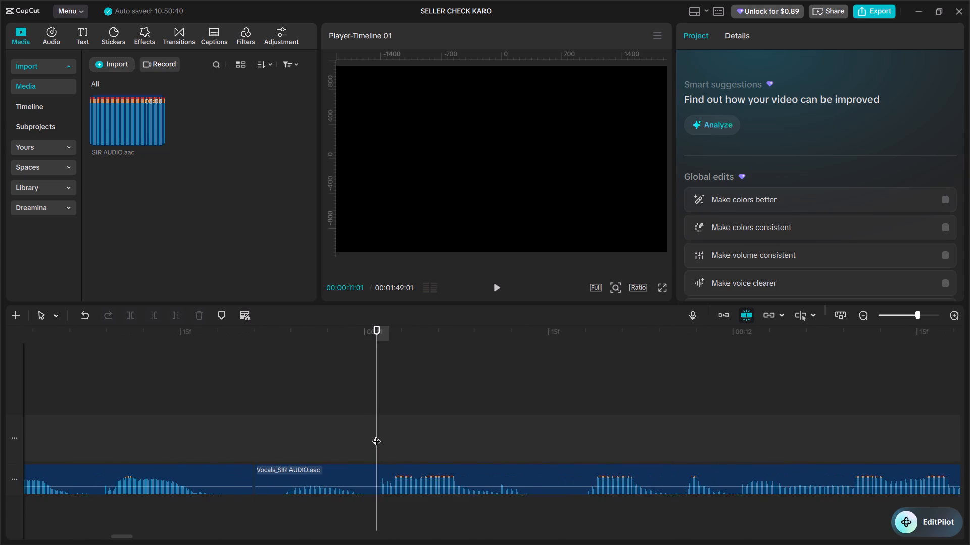
pyautogui.click(376, 435)
pyautogui.click(370, 431)
pyautogui.click(368, 476)
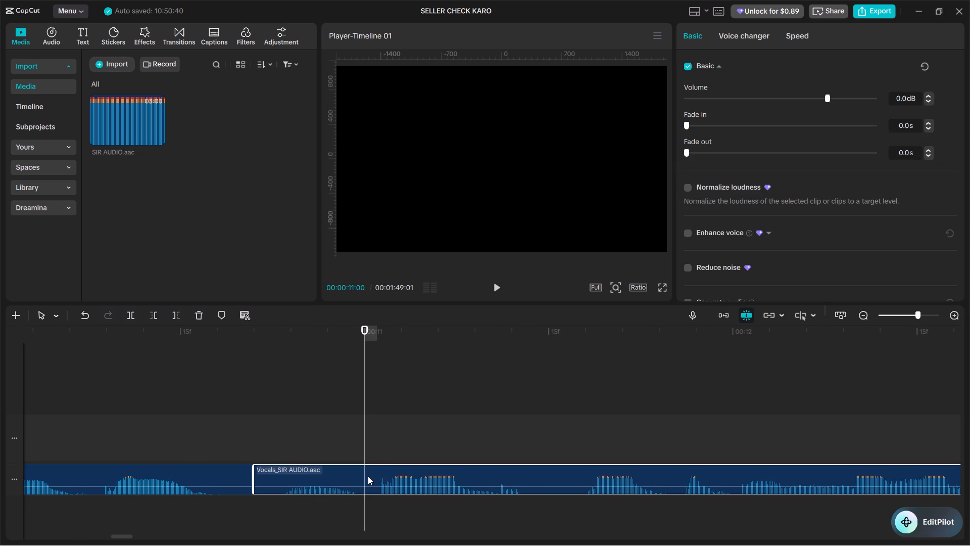
pyautogui.hotkey('ctrl', 'b')
pyautogui.click(293, 478)
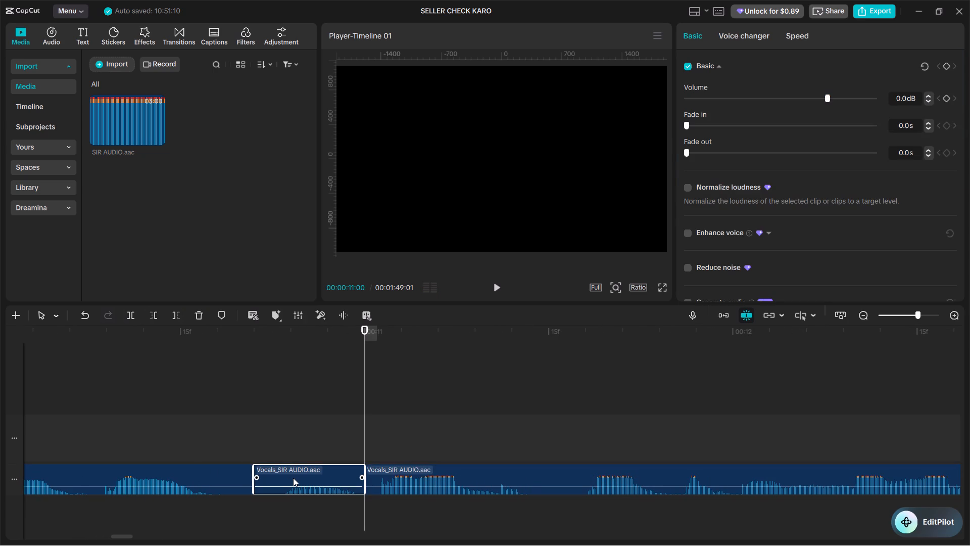
pyautogui.press('BackSpace')
pyautogui.rightClick(293, 478)
pyautogui.click(312, 445)
# Listen to the vocals around and after the 00:00:11:00 edit, pausing at 00:00:16:16.
pyautogui.keyDown('ctrl'); pyautogui.scroll(-17, 298, 441); pyautogui.keyUp('ctrl')
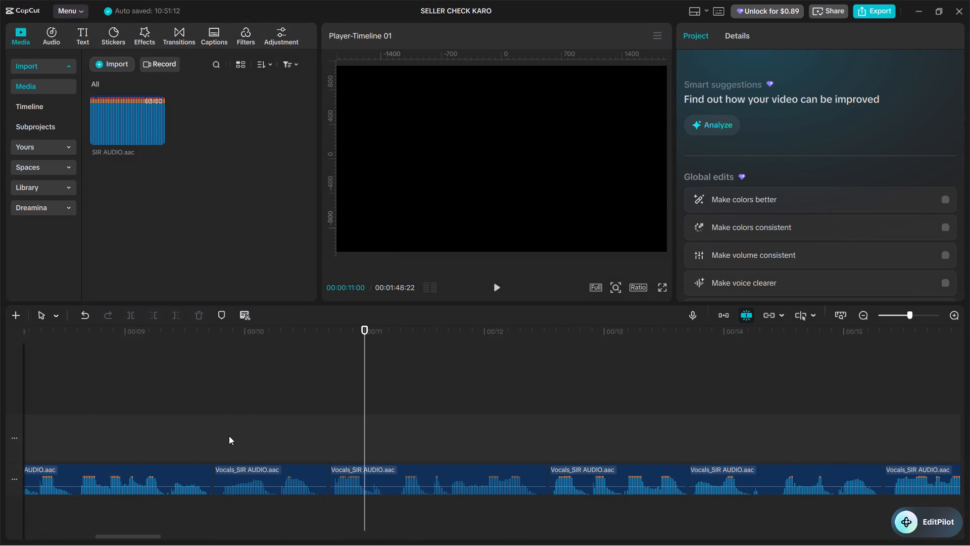
pyautogui.keyDown('ctrl'); pyautogui.click(227, 430); pyautogui.keyUp('ctrl')
pyautogui.press('space')
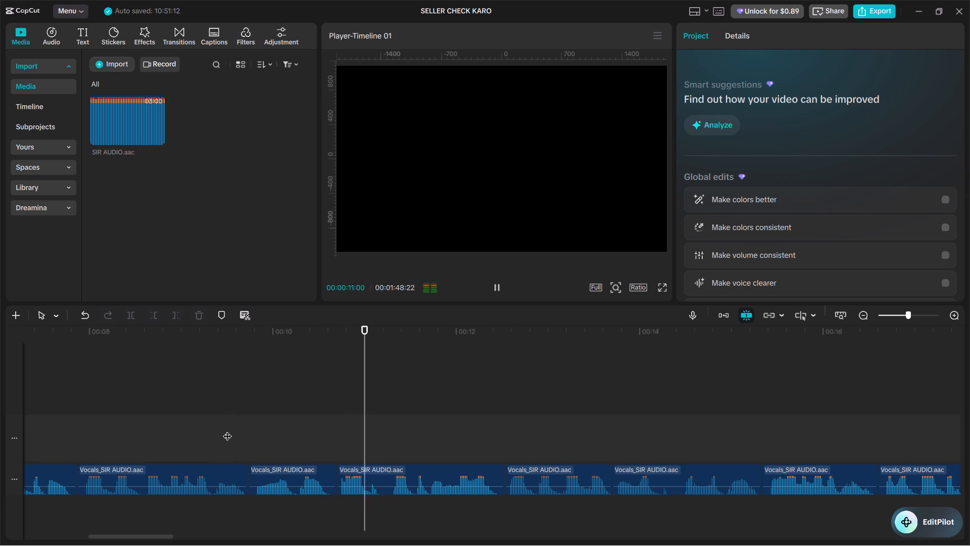
pyautogui.keyDown('ctrl'); pyautogui.scroll(-18, 227, 430); pyautogui.keyUp('ctrl')
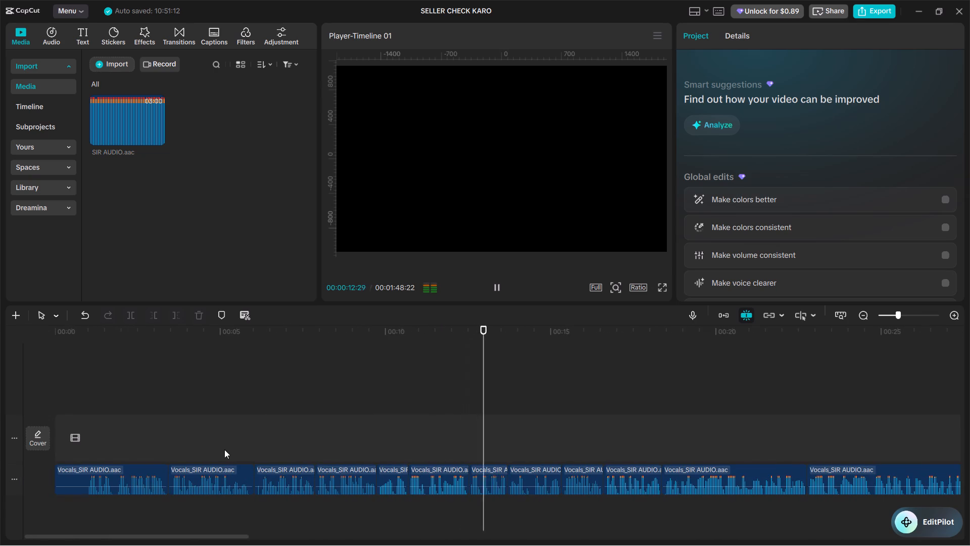
pyautogui.keyDown('ctrl'); pyautogui.scroll(-7, 222, 438); pyautogui.keyUp('ctrl')
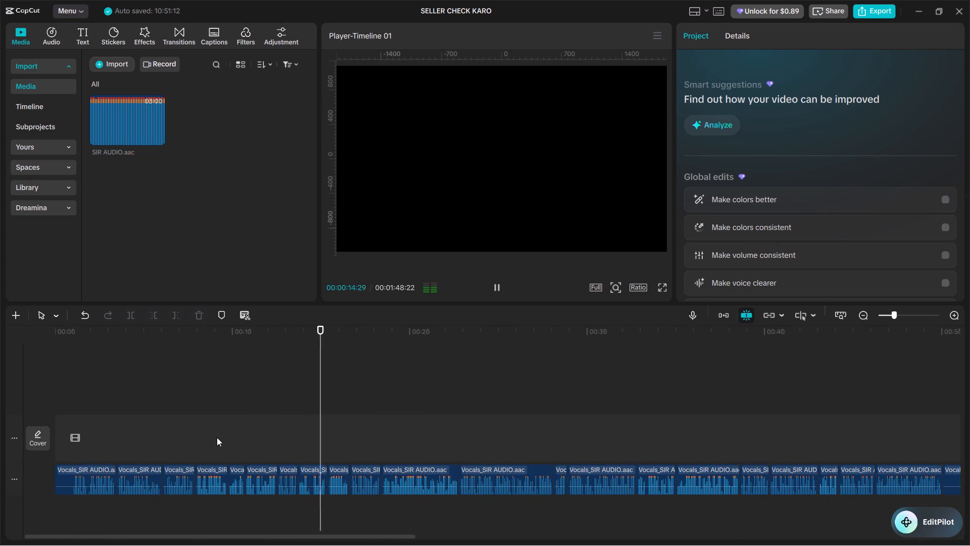
pyautogui.keyDown('ctrl'); pyautogui.scroll(-8, 211, 432); pyautogui.keyUp('ctrl')
pyautogui.press('space')
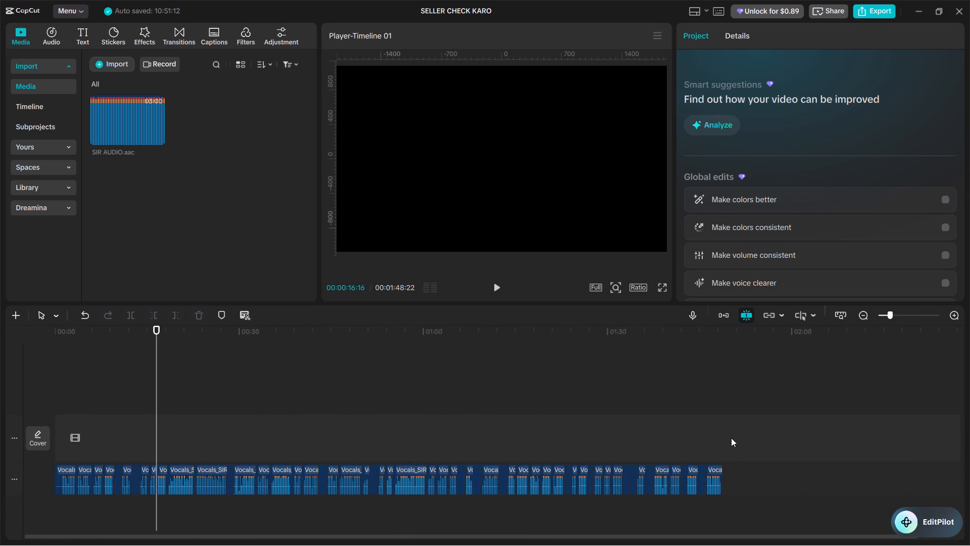
# Combine all the vocal clips on the timeline into one compound clip.
pyautogui.hotkey('ctrl', 'a')
pyautogui.hotkey('alt', 'g')
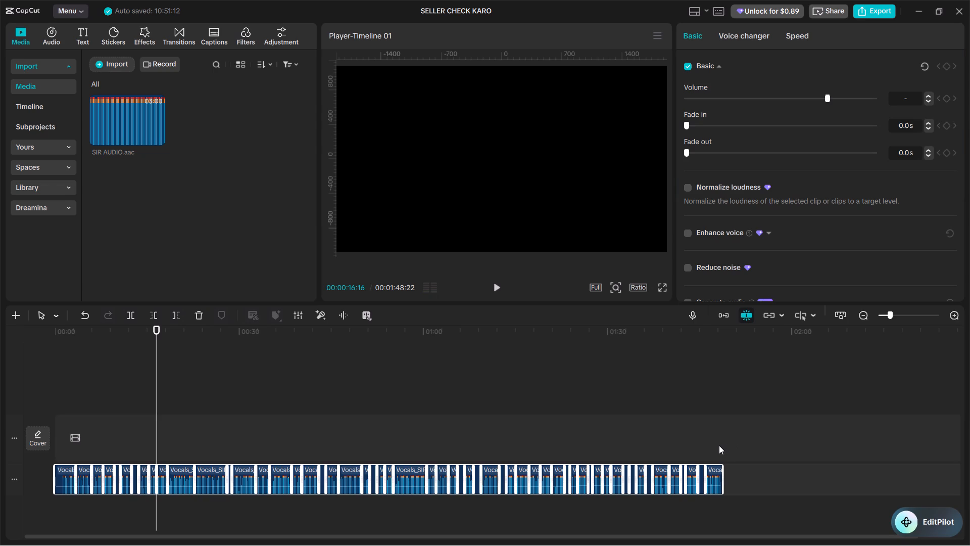
# Remove the opening 22 frames of the compound clip by splitting at 00:00:00:22, deleting the first piece and closing the gap.
pyautogui.click(162, 413)
pyautogui.moveTo(162, 413); pyautogui.dragTo(103, 419)
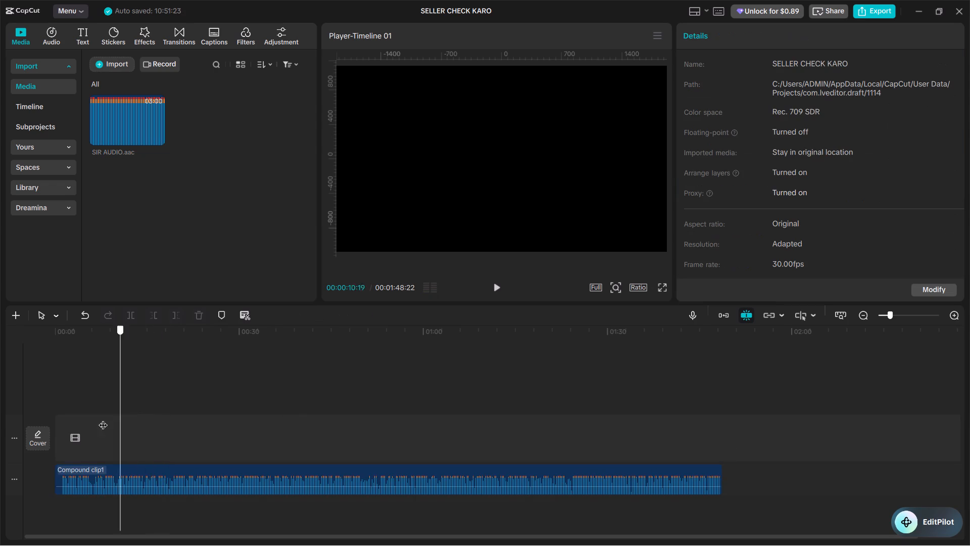
pyautogui.moveTo(103, 419); pyautogui.dragTo(42, 422)
pyautogui.press('space')
pyautogui.press('space')
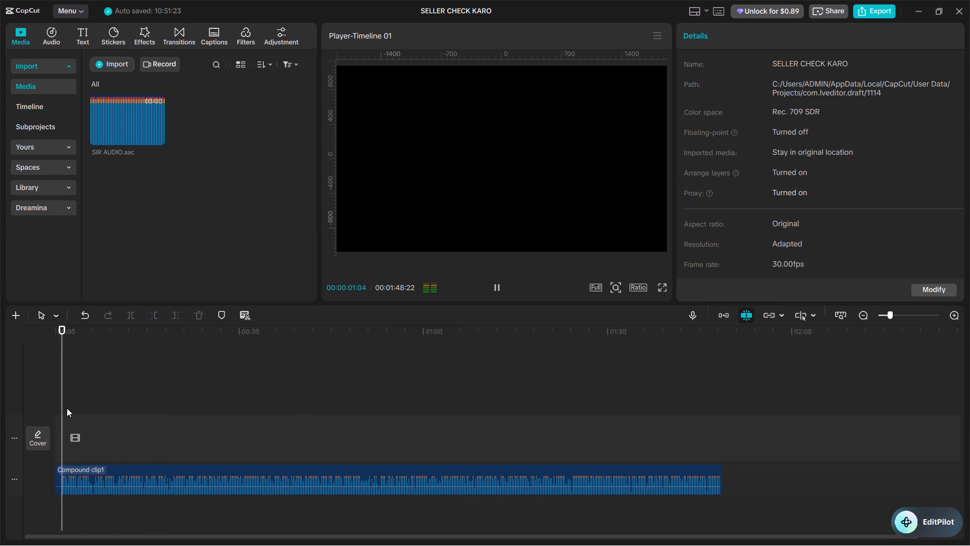
pyautogui.press('space')
pyautogui.keyDown('ctrl'); pyautogui.scroll(16, 71, 411); pyautogui.keyUp('ctrl')
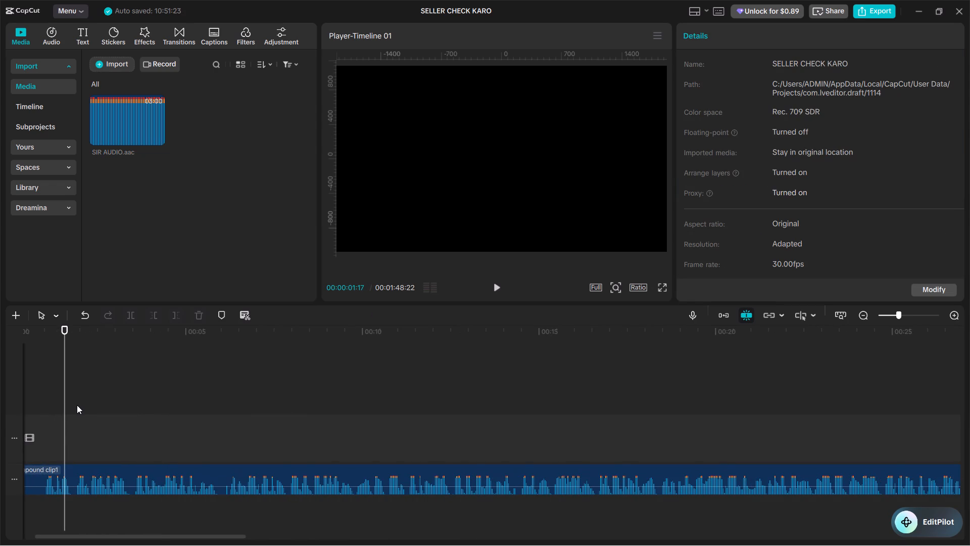
pyautogui.keyDown('alt'); pyautogui.scroll(6, 77, 405); pyautogui.keyUp('alt')
pyautogui.click(77, 397)
pyautogui.moveTo(77, 396); pyautogui.dragTo(81, 402)
pyautogui.click(71, 471)
pyautogui.hotkey('ctrl', 'b')
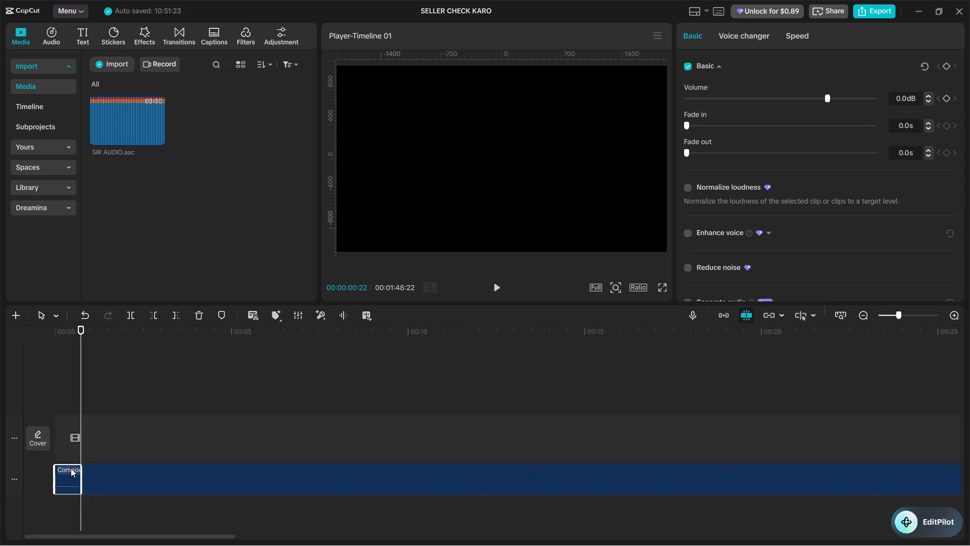
pyautogui.click(68, 471)
pyautogui.press('BackSpace')
pyautogui.rightClick(68, 471)
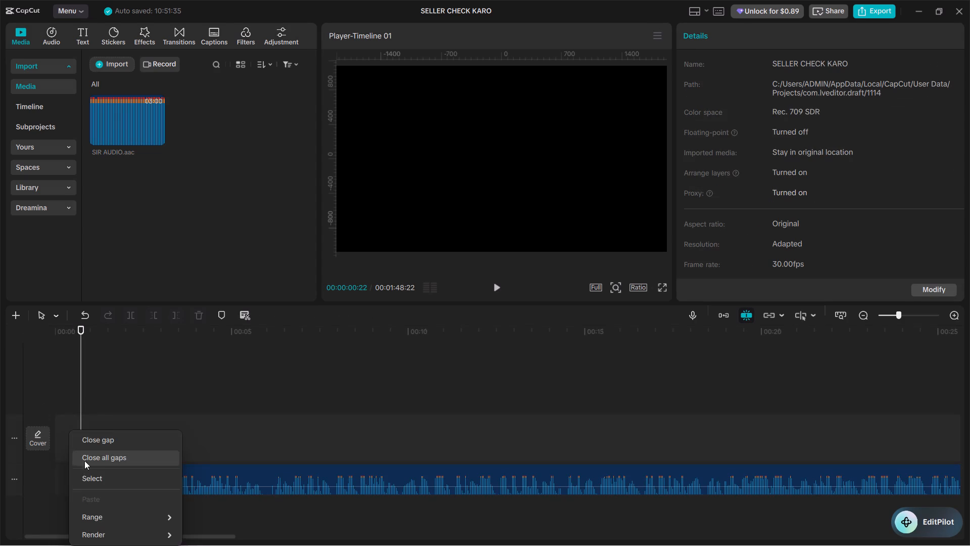
pyautogui.click(96, 438)
# Play the trimmed compound clip from the beginning to check its start, pausing at 00:00:04:03.
pyautogui.keyDown('ctrl'); pyautogui.scroll(-9, 77, 396); pyautogui.keyUp('ctrl')
pyautogui.keyDown('ctrl'); pyautogui.click(88, 385); pyautogui.keyUp('ctrl')
pyautogui.moveTo(88, 385); pyautogui.dragTo(84, 387)
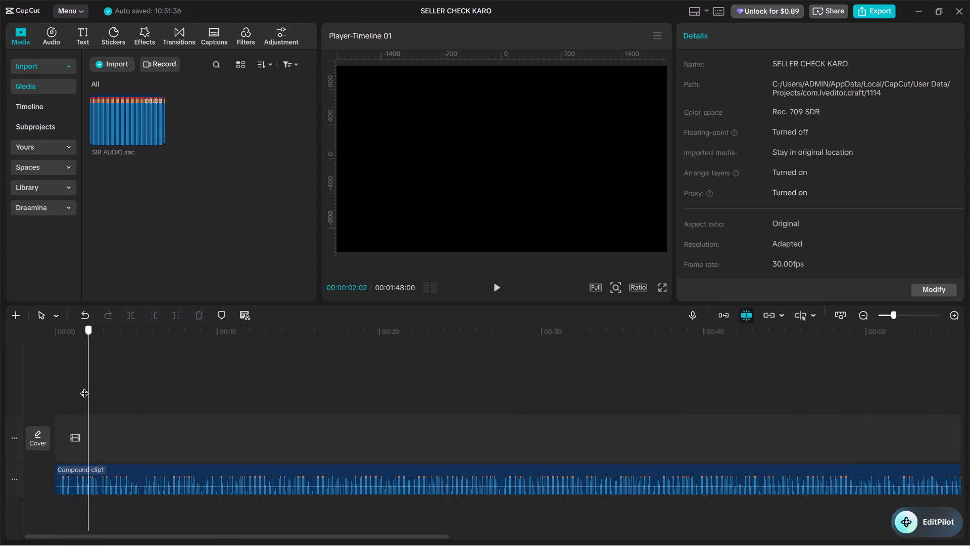
pyautogui.moveTo(84, 387); pyautogui.dragTo(63, 395)
pyautogui.press('space')
pyautogui.click(59, 393)
pyautogui.moveTo(59, 393); pyautogui.dragTo(45, 389)
pyautogui.press('space')
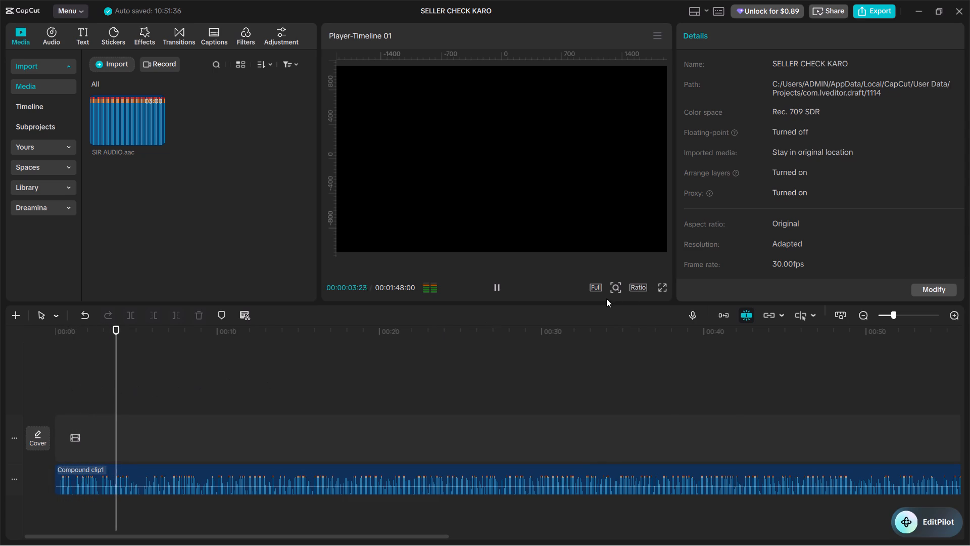
pyautogui.press('space')
# Set the project's aspect ratio to 9:16.
pyautogui.click(635, 284)
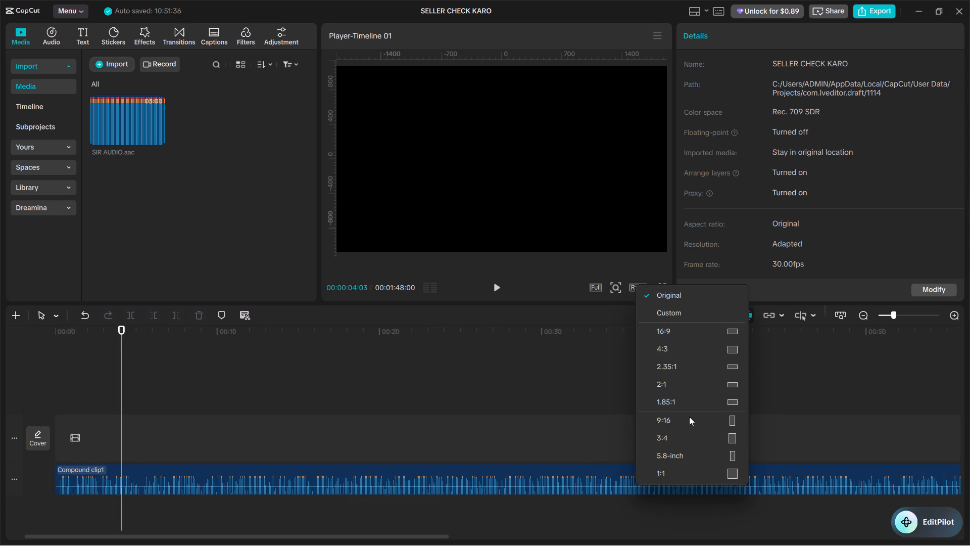
pyautogui.click(691, 424)
# Return the playhead to the start of the timeline.
pyautogui.click(100, 393)
pyautogui.moveTo(100, 393); pyautogui.dragTo(23, 395)
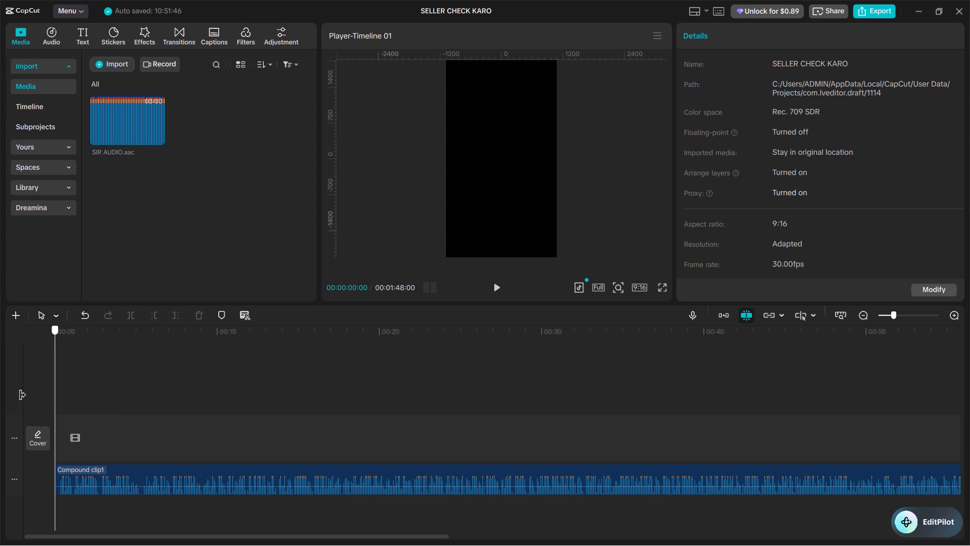
pyautogui.moveTo(23, 395); pyautogui.dragTo(22, 395)
# Try to import song.mp3 from the AUDIO folder of No Cheap Property proj on the Desktop as project audio.
pyautogui.click(50, 36)
pyautogui.click(54, 64)
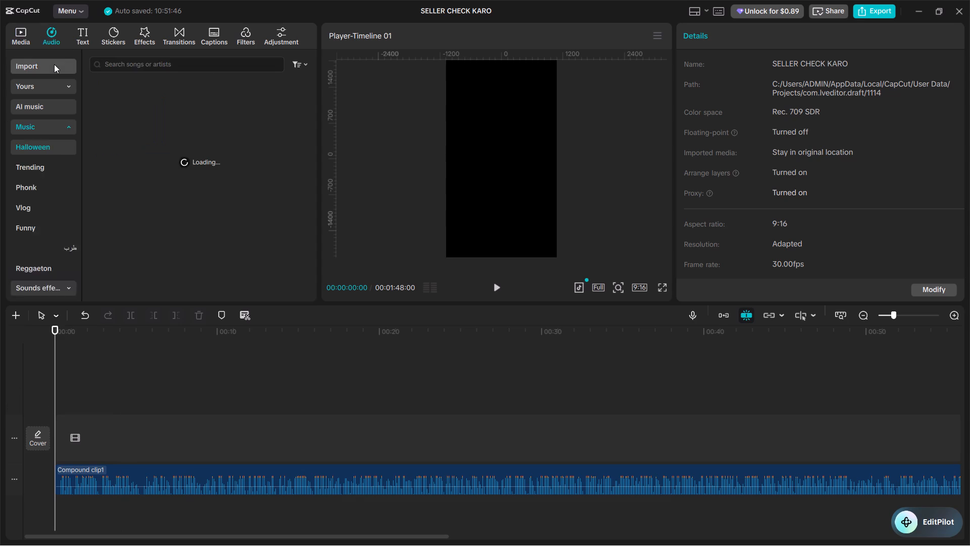
pyautogui.click(257, 89)
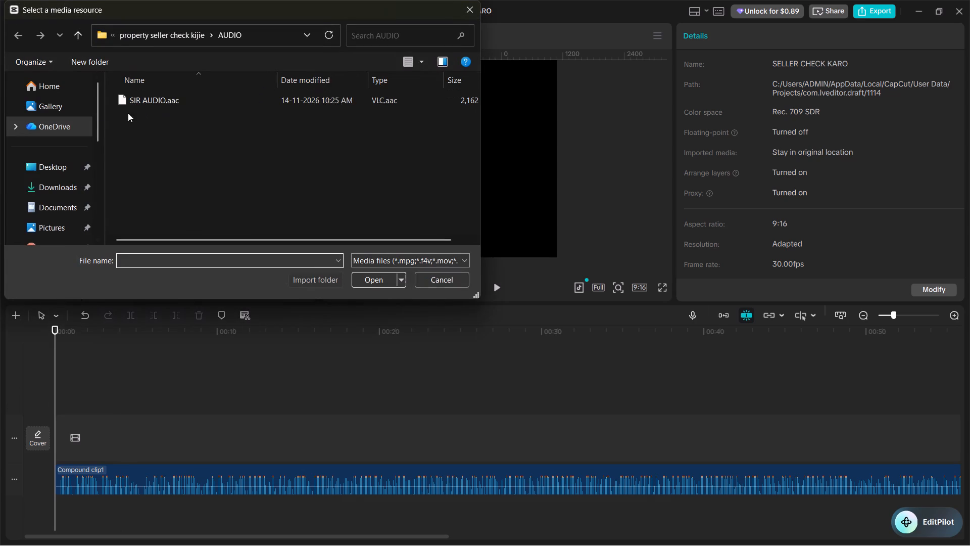
pyautogui.click(54, 170)
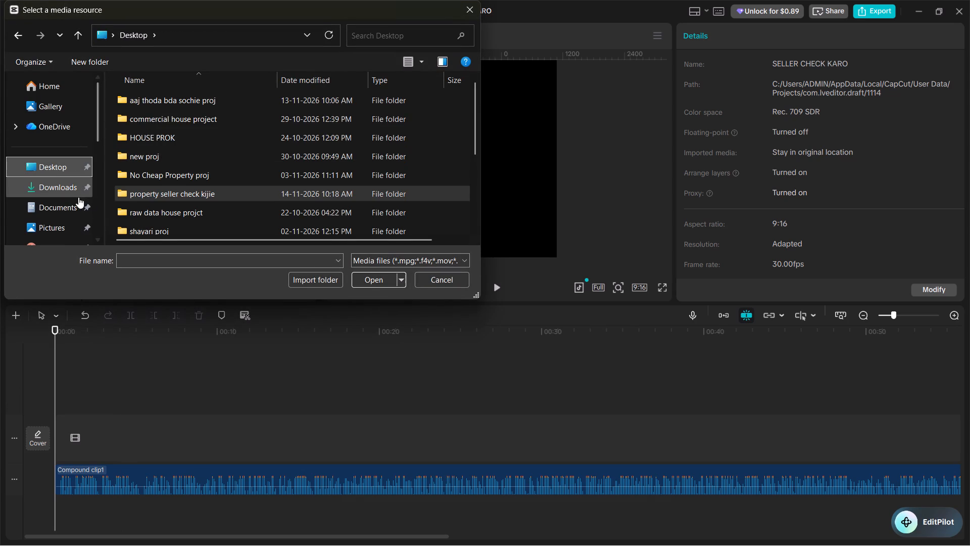
pyautogui.click(54, 190)
pyautogui.click(57, 169)
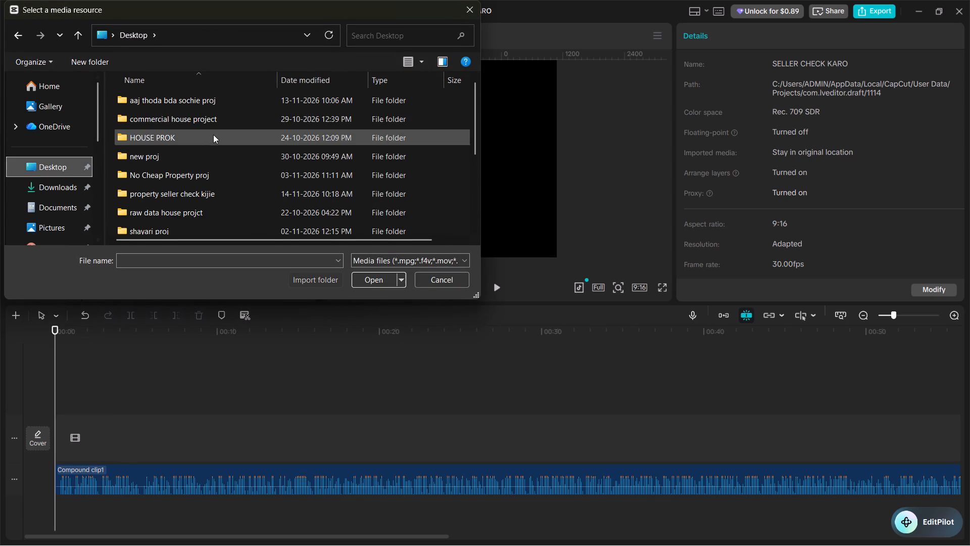
pyautogui.press('space')
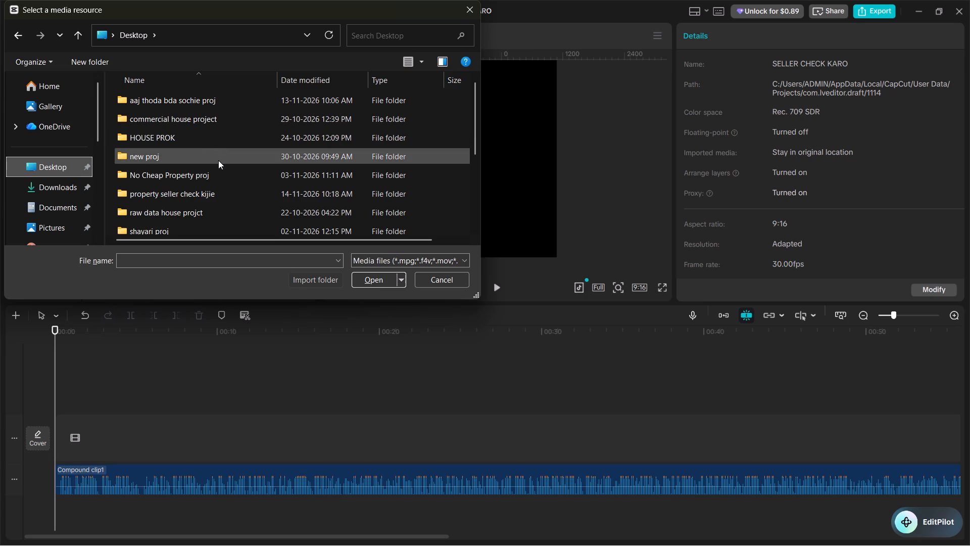
pyautogui.press('space')
pyautogui.press('space')
pyautogui.press('space')
pyautogui.press('space')
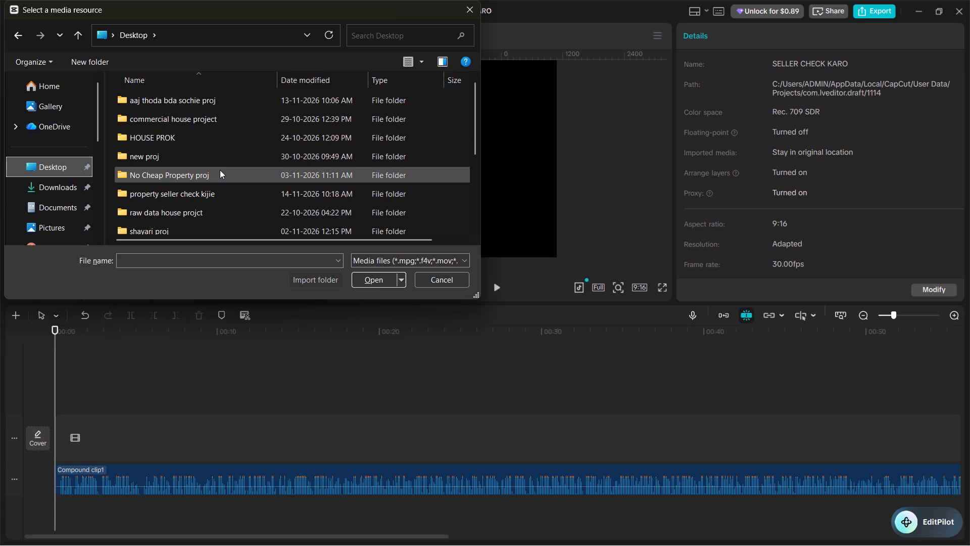
pyautogui.press('space')
pyautogui.press('space')
pyautogui.press('space')
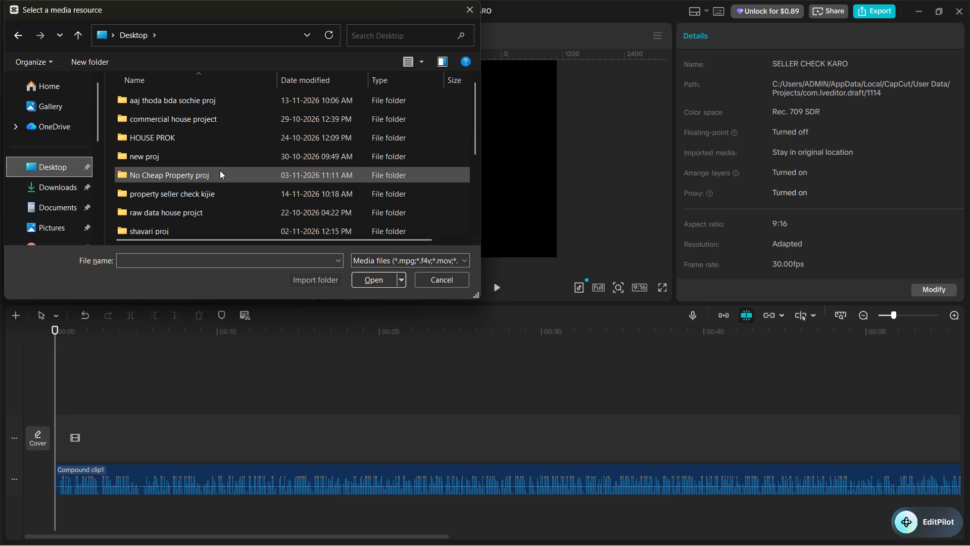
pyautogui.press('space')
pyautogui.doubleClick(220, 170)
pyautogui.doubleClick(215, 100)
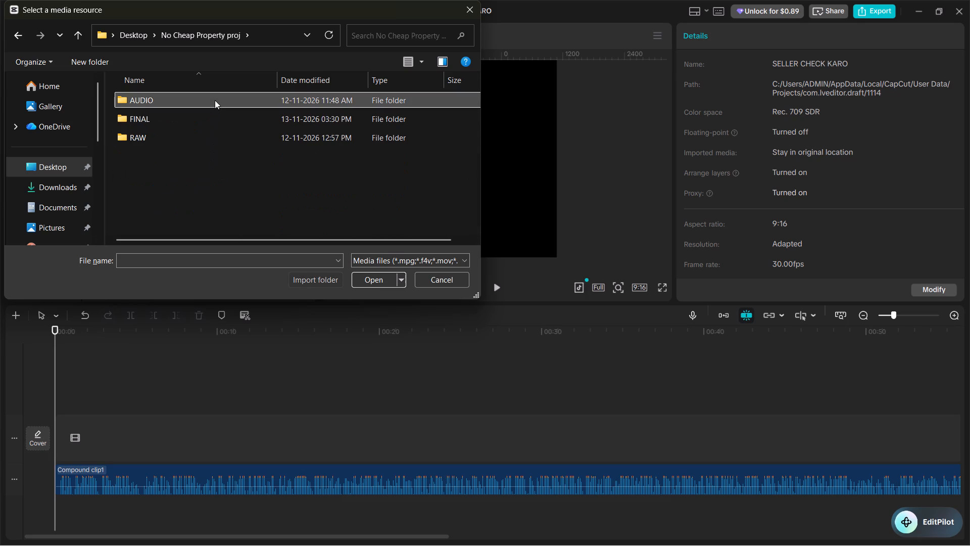
pyautogui.click(216, 109)
pyautogui.doubleClick(215, 114)
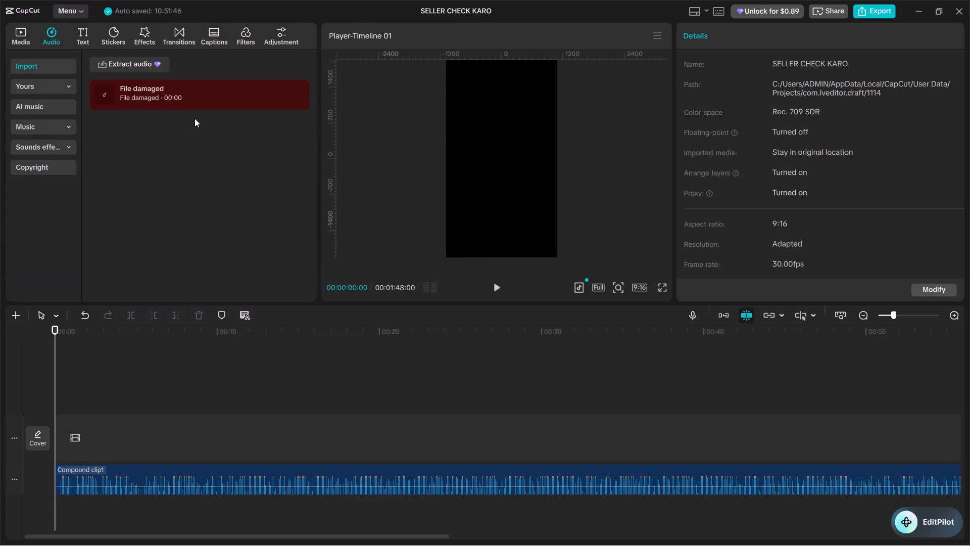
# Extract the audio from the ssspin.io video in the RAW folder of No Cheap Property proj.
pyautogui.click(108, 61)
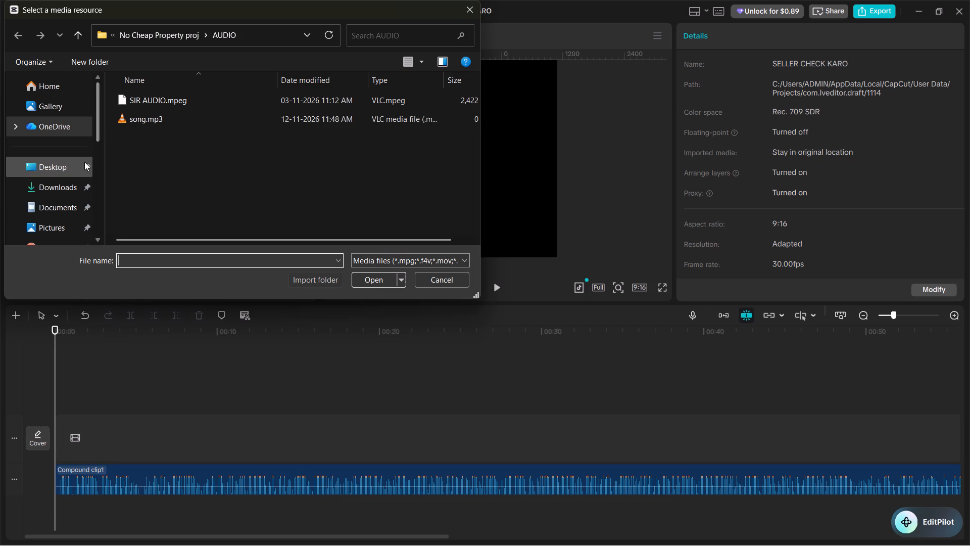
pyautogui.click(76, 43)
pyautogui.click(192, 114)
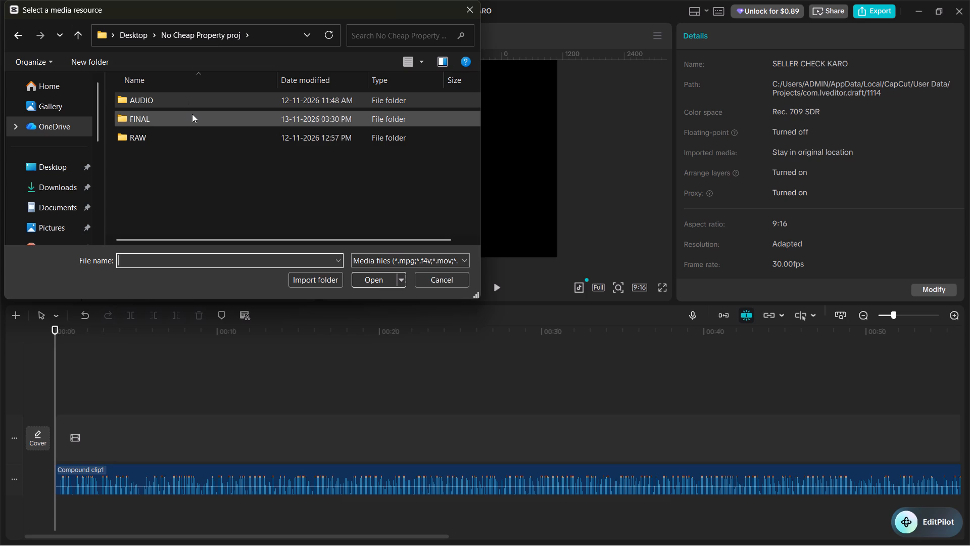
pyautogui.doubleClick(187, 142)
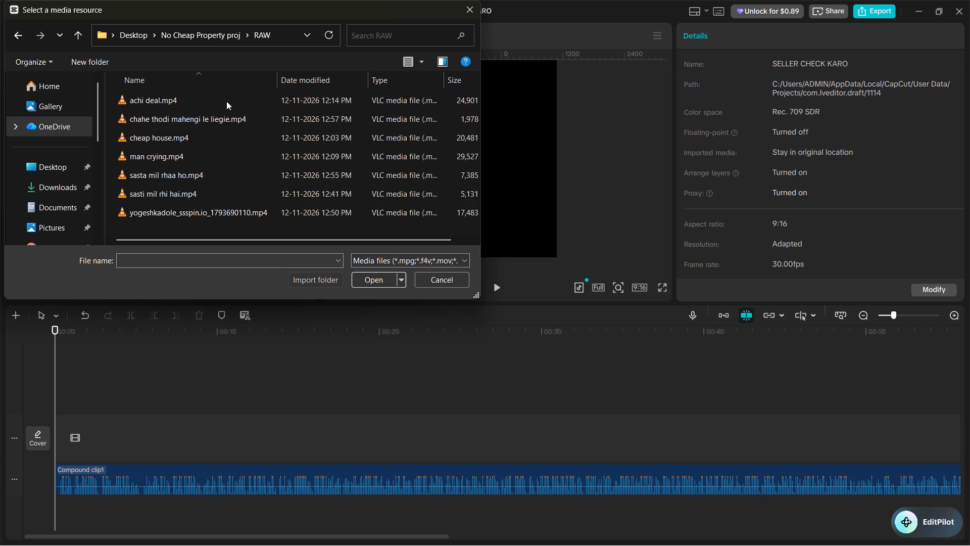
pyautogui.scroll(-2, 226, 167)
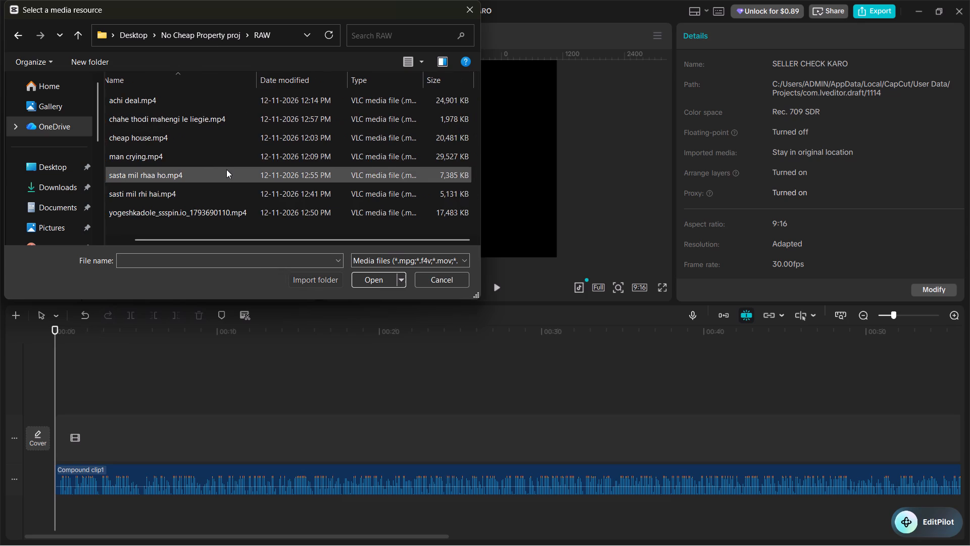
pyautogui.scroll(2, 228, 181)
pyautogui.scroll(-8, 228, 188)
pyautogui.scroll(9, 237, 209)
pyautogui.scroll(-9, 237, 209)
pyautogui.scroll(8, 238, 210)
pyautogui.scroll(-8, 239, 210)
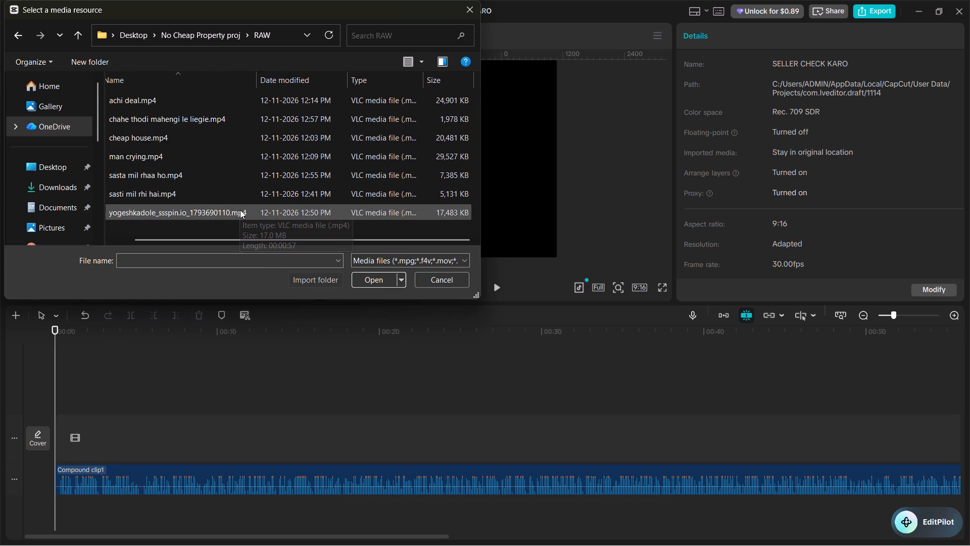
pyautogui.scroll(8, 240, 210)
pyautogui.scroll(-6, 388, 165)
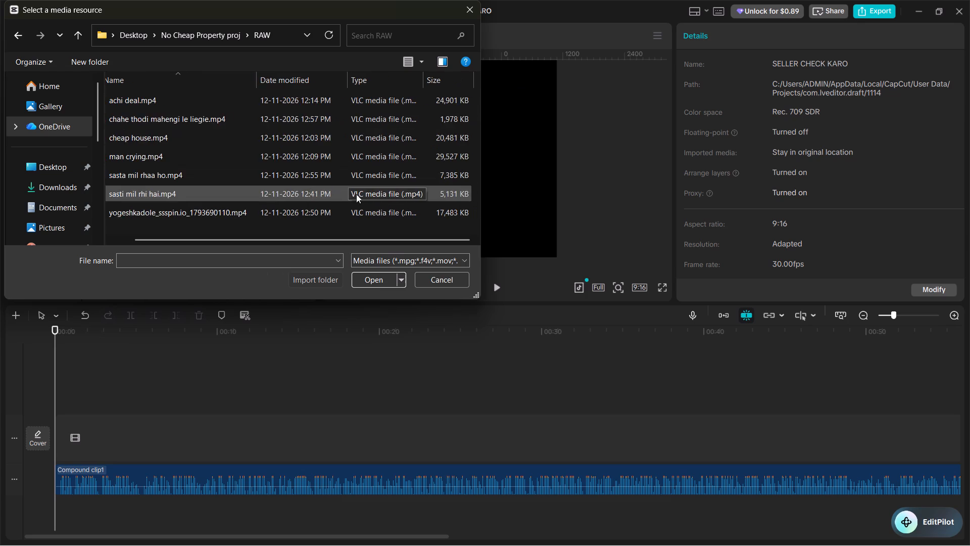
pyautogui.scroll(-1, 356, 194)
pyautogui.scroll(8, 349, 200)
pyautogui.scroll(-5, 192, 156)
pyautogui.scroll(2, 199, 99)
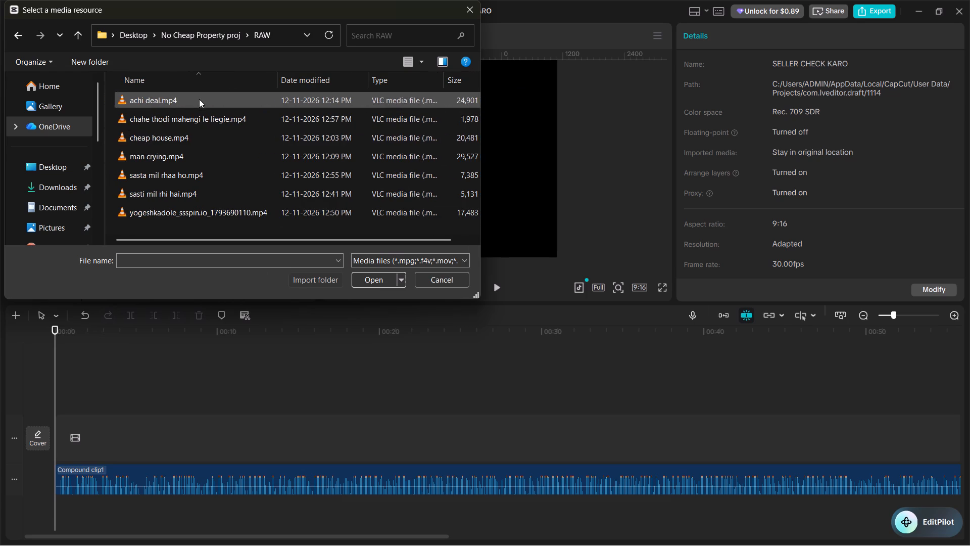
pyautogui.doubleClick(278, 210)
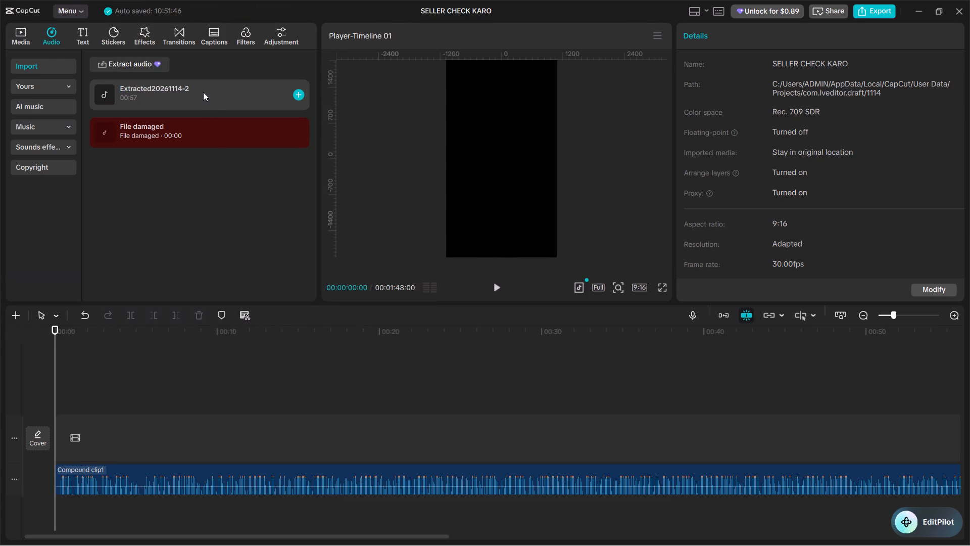
# Preview the newly extracted audio, skipping ahead to about 00:15 and pausing at 00:16.
pyautogui.click(203, 91)
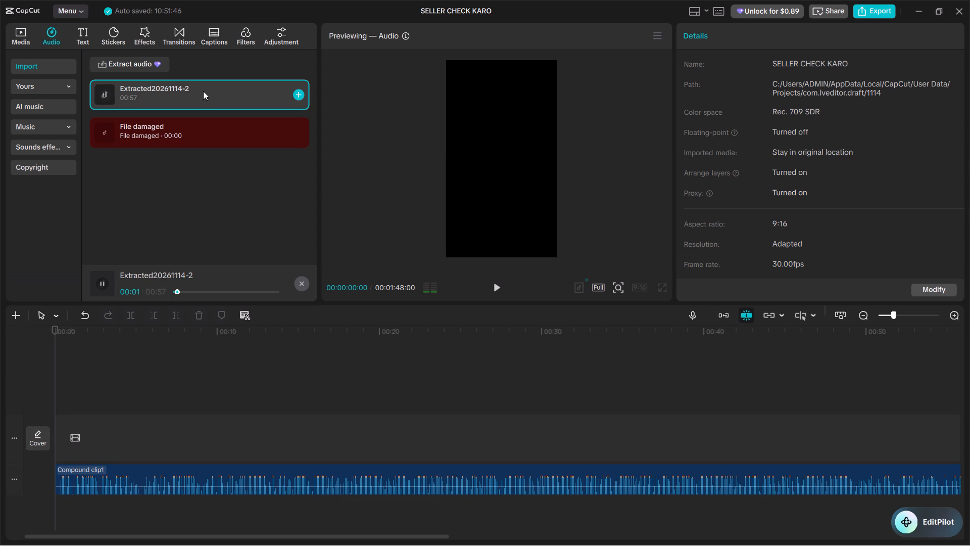
pyautogui.click(190, 292)
pyautogui.moveTo(190, 292); pyautogui.dragTo(200, 291)
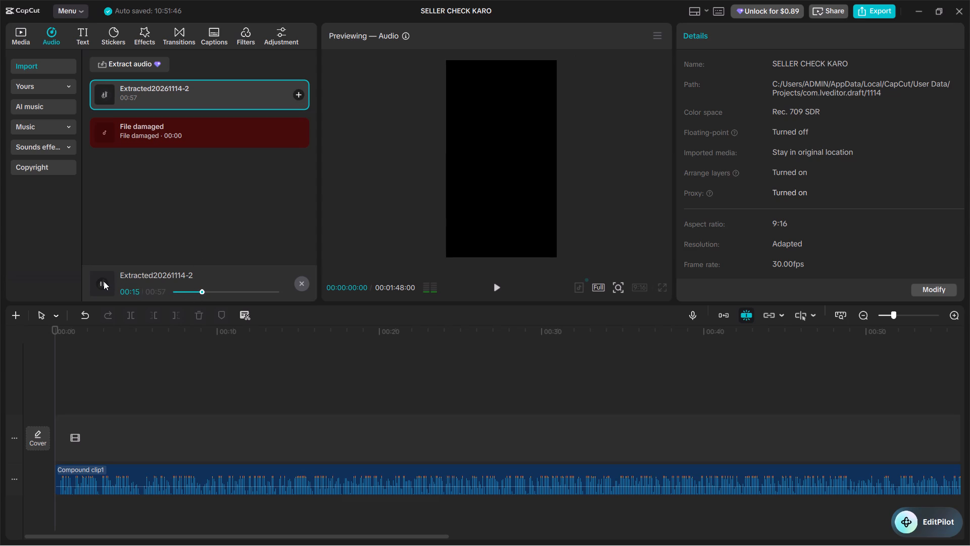
pyautogui.click(104, 281)
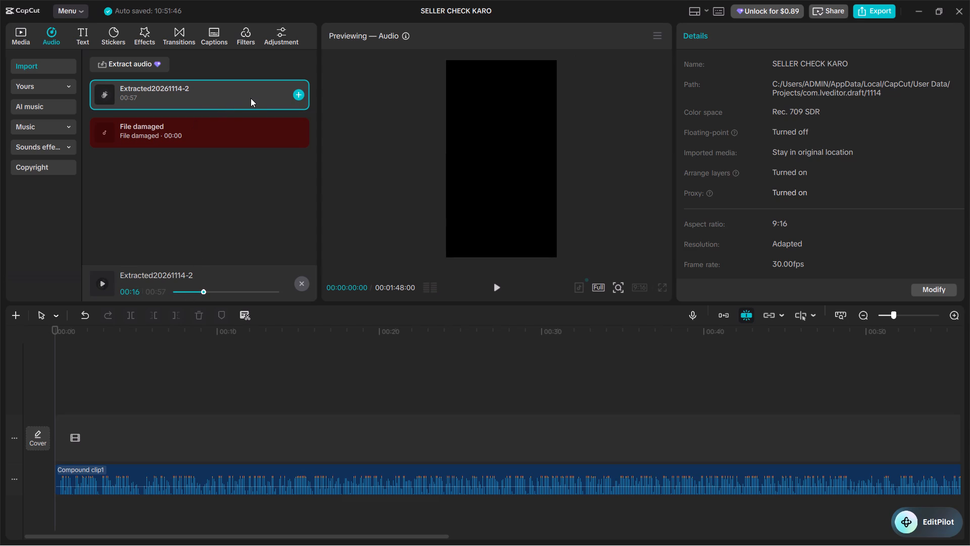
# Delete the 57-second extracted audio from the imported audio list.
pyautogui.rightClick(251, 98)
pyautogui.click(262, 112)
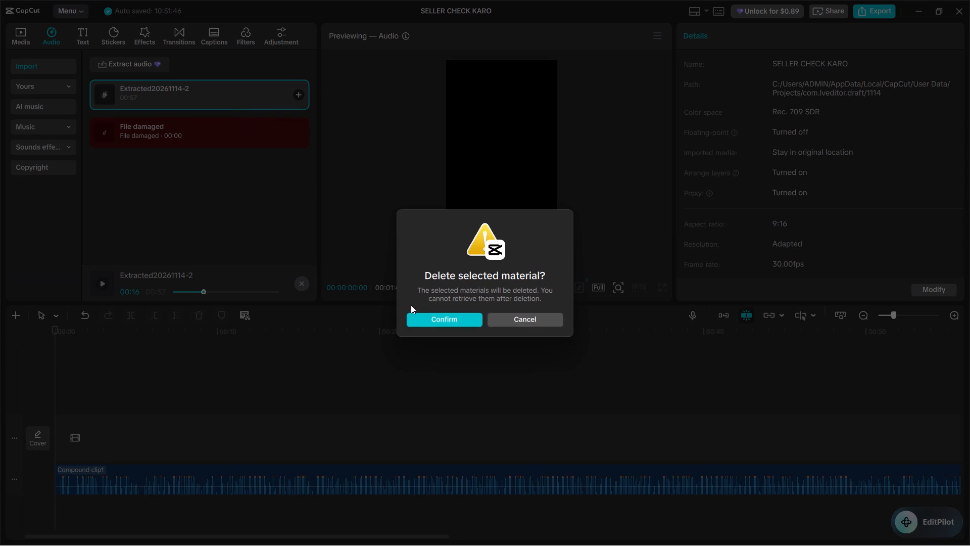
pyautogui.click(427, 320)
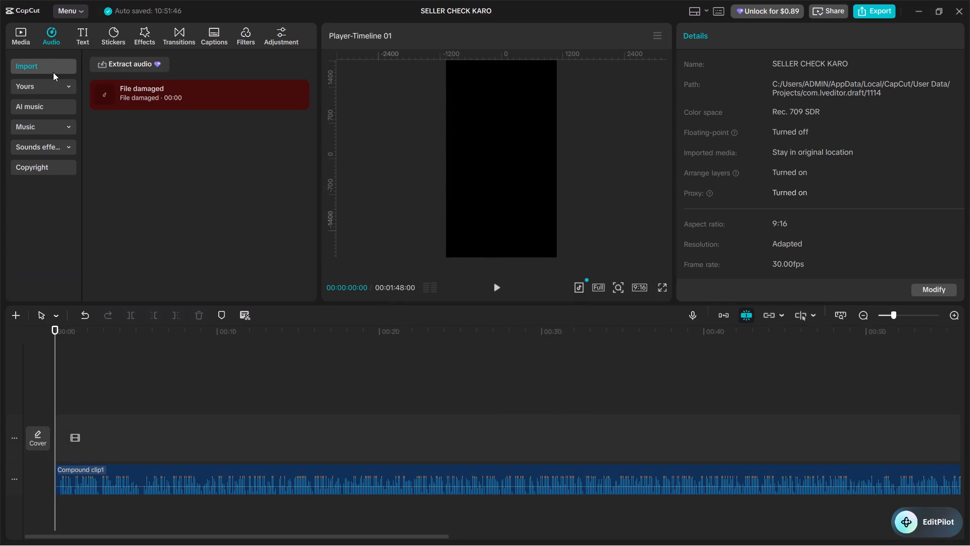
# Start a media import and browse to the AUDIO folder of No Cheap Property proj.
pyautogui.click(53, 72)
pyautogui.click(20, 35)
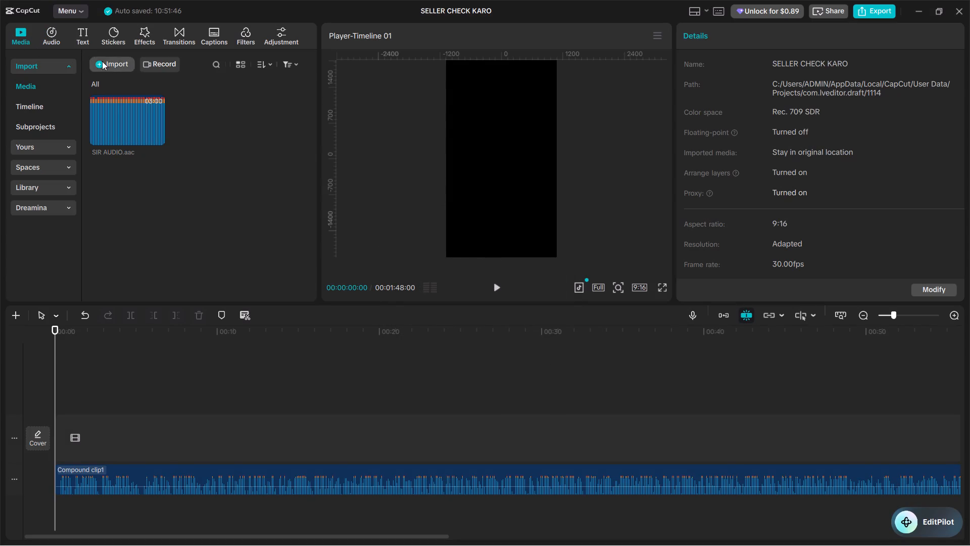
pyautogui.click(117, 65)
pyautogui.click(68, 61)
pyautogui.click(110, 65)
pyautogui.click(127, 89)
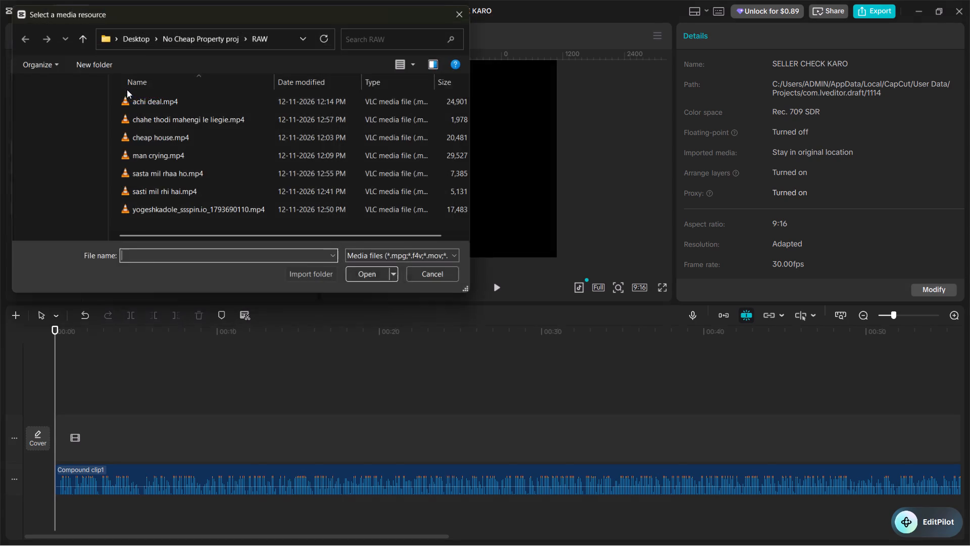
pyautogui.scroll(-5, 192, 169)
pyautogui.scroll(5, 192, 183)
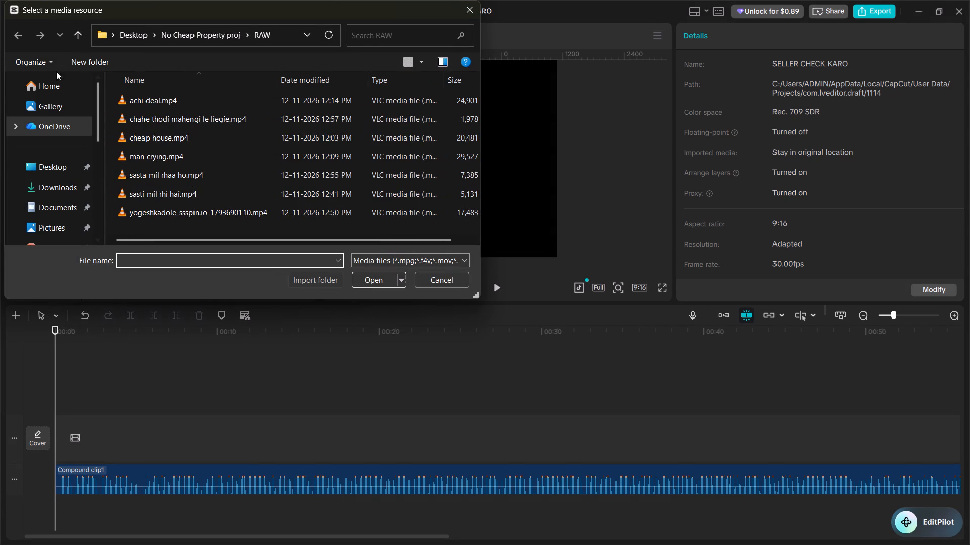
pyautogui.click(80, 34)
pyautogui.doubleClick(196, 94)
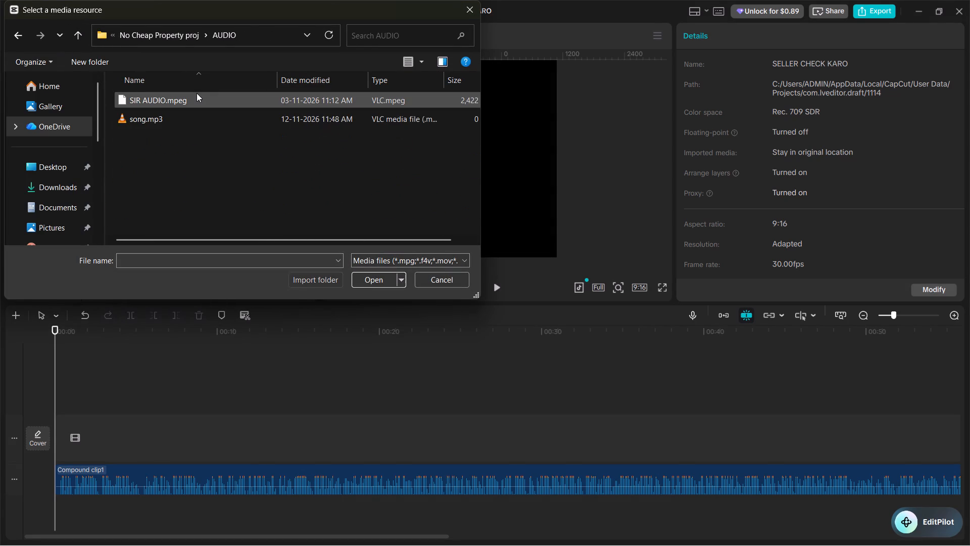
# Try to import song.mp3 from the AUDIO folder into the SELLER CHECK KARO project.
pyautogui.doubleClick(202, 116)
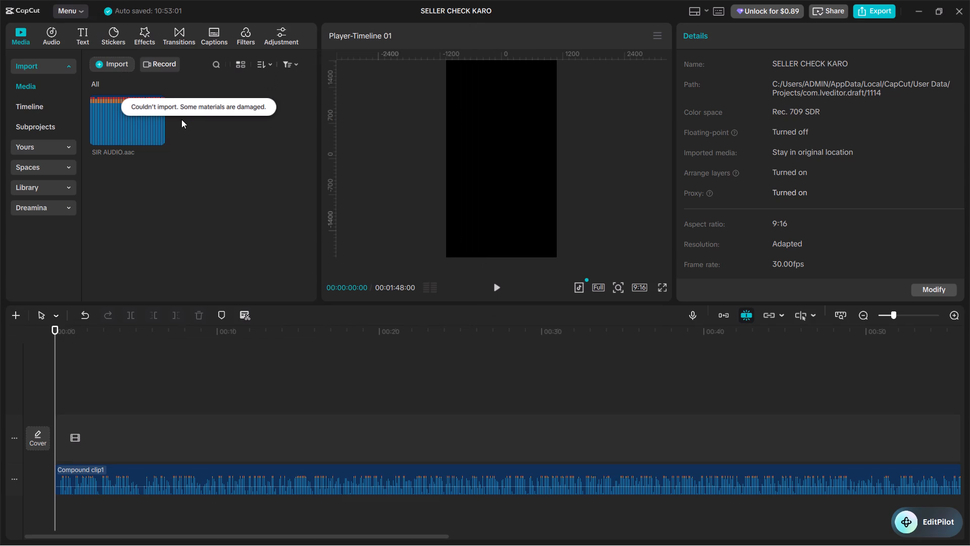
# Minimize the video editor to reach the desktop and reveal the hidden background apps in the system tray.
pyautogui.click(909, 7)
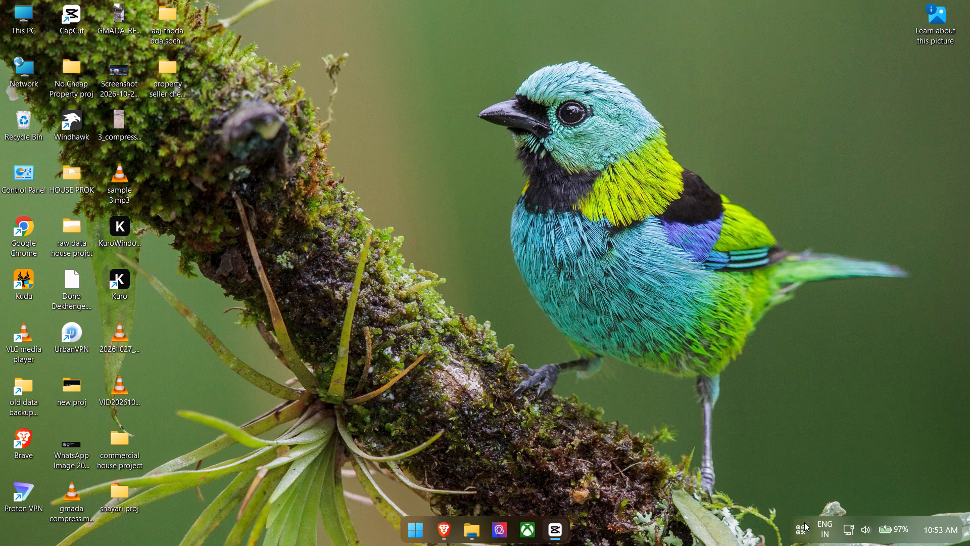
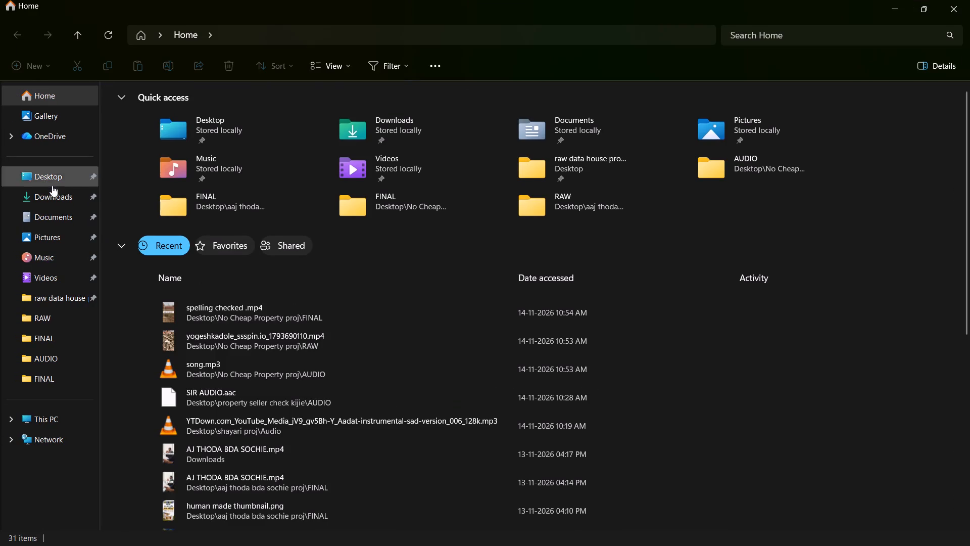
pyautogui.click(40, 177)
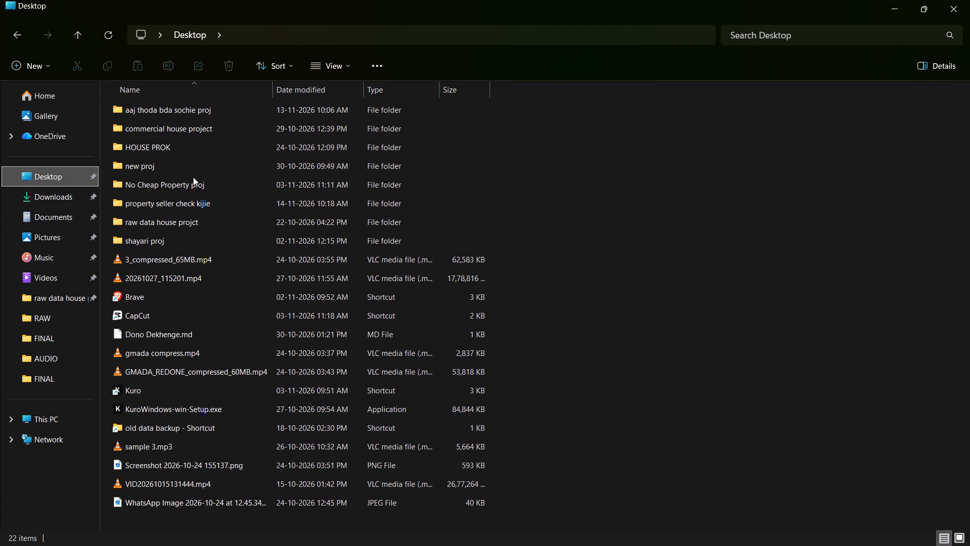
pyautogui.click(231, 202)
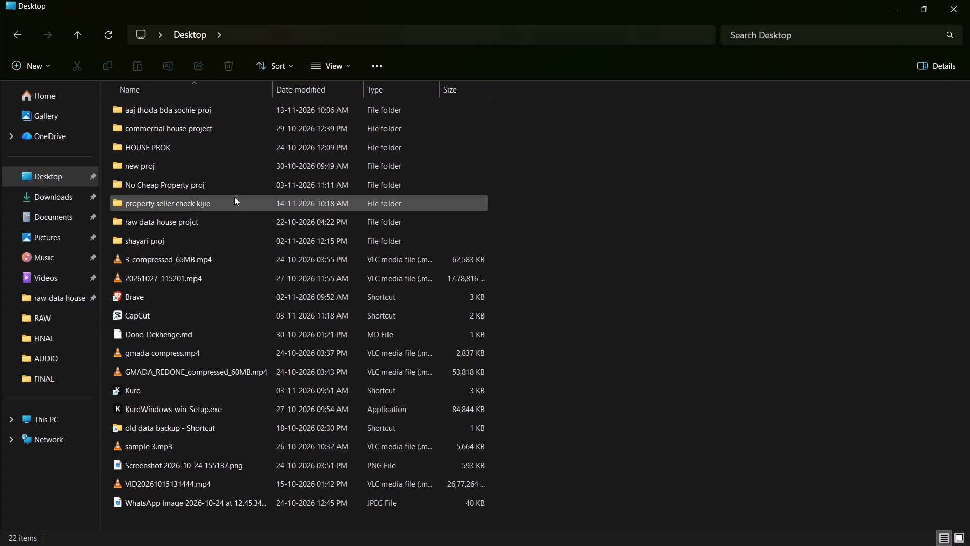
pyautogui.moveTo(229, 202); pyautogui.dragTo(332, 193)
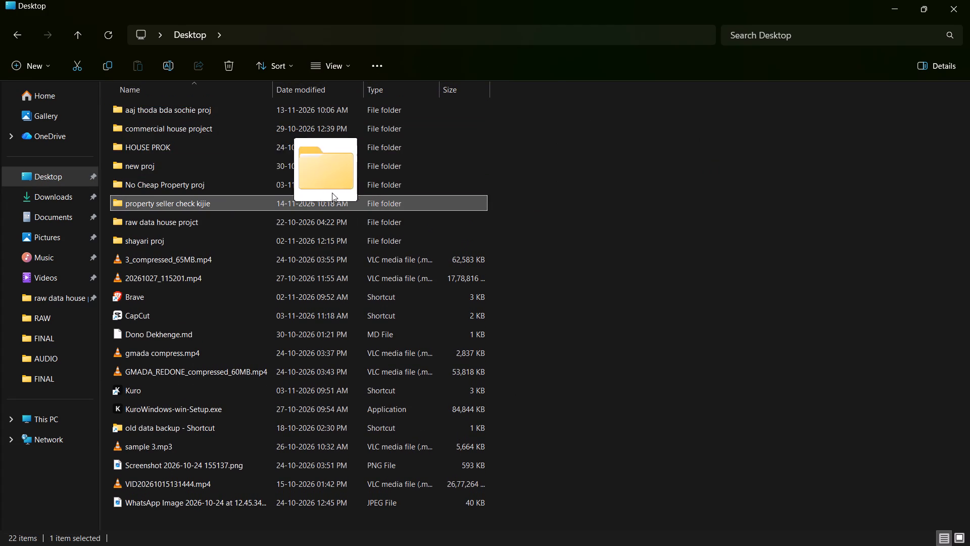
pyautogui.moveTo(332, 193); pyautogui.dragTo(251, 102)
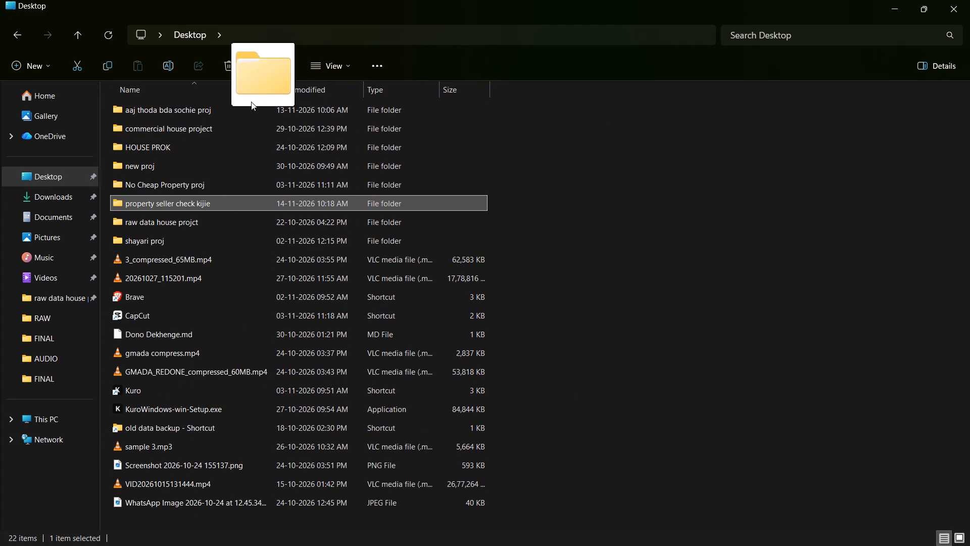
pyautogui.moveTo(251, 102); pyautogui.dragTo(188, 95)
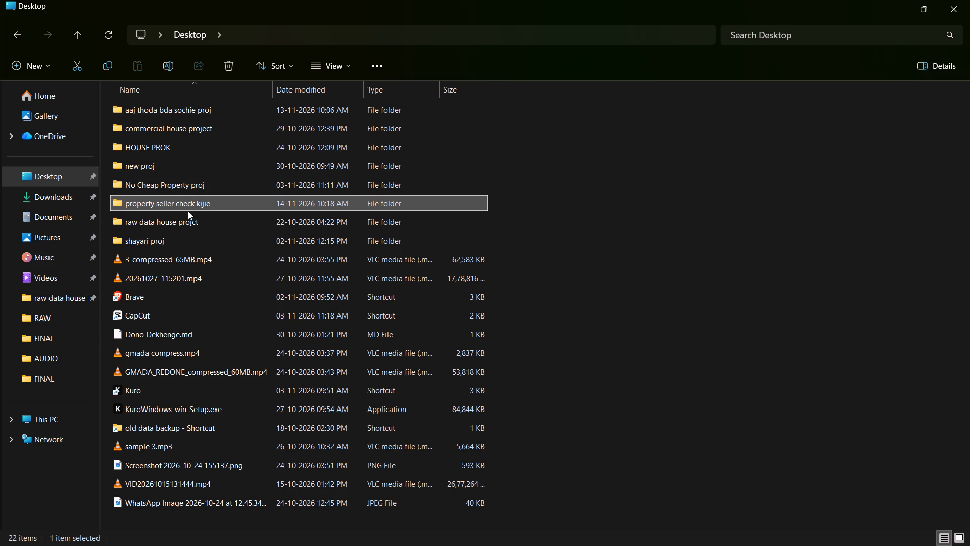
pyautogui.click(199, 203)
pyautogui.doubleClick(225, 204)
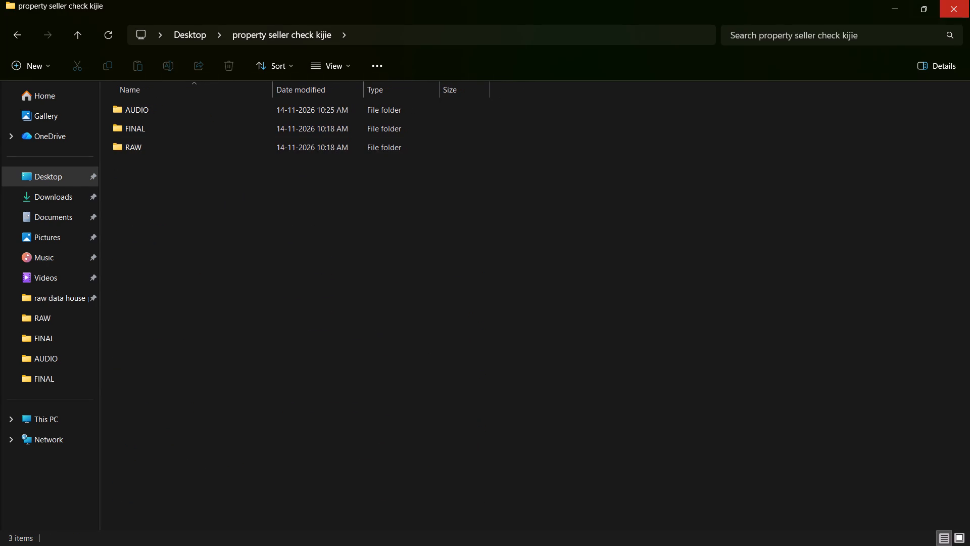